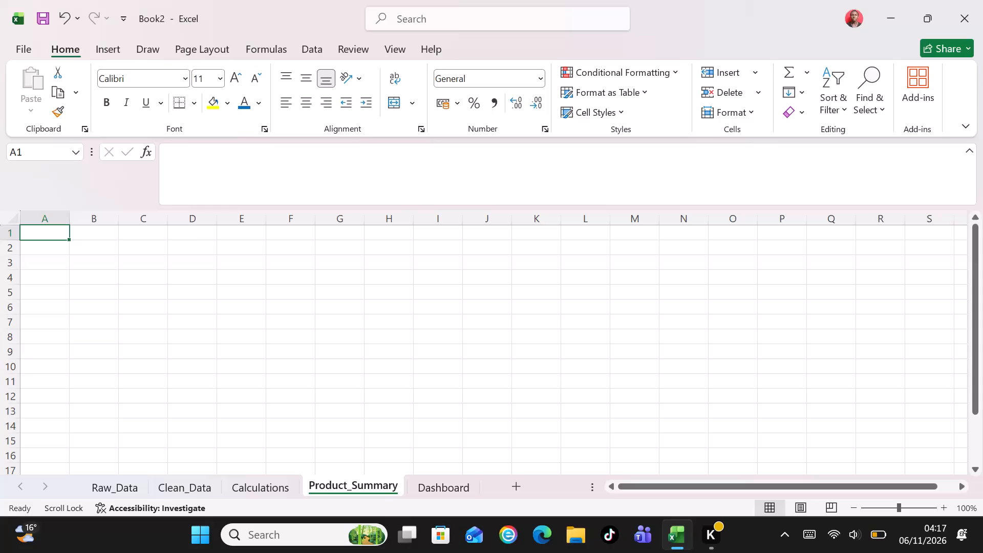
# Enter the headers Product, Category, Units_Sold and Revenue in cells A1 to D1 of the Product_Summary sheet.
pyautogui.click(37, 232)
pyautogui.write('roduct')
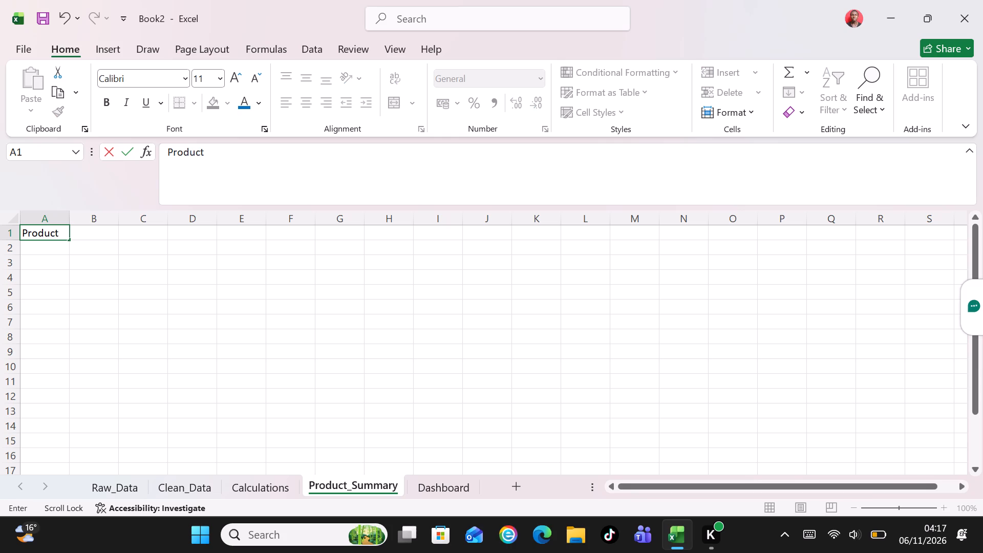
pyautogui.press('Tab')
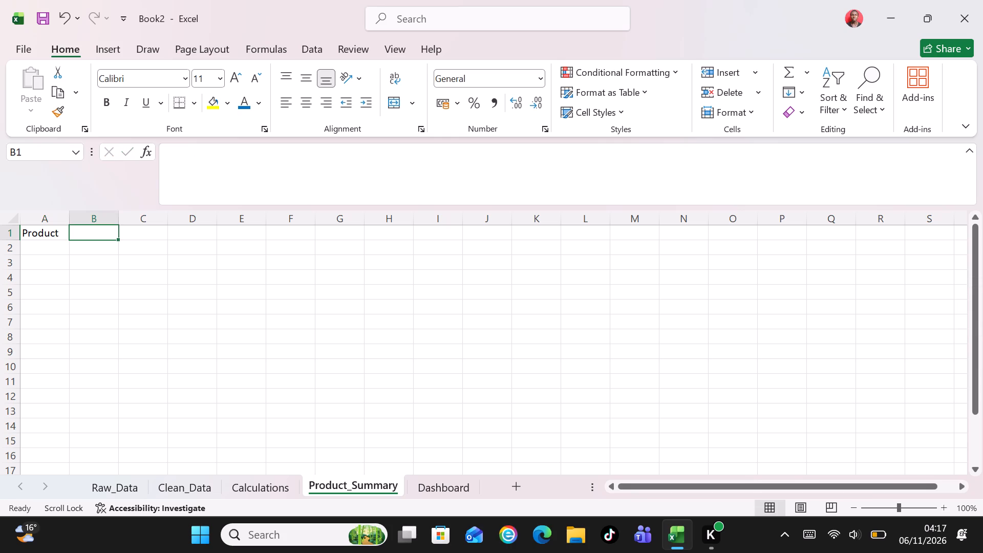
pyautogui.write('Category')
pyautogui.press('Tab')
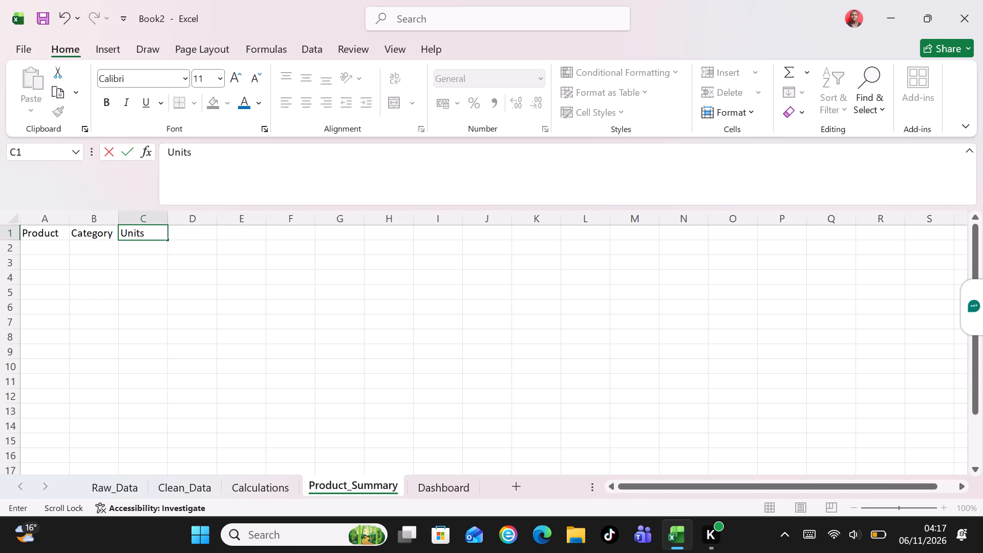
pyautogui.hotkey('shift', '_')
pyautogui.hotkey('shift', 's')
pyautogui.write('old')
pyautogui.press('Tab')
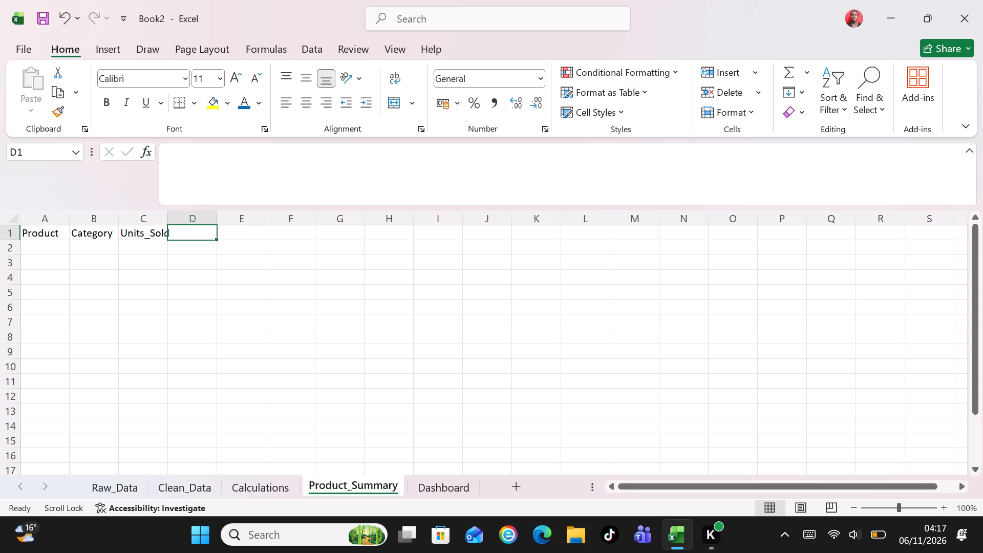
pyautogui.write('Revenue')
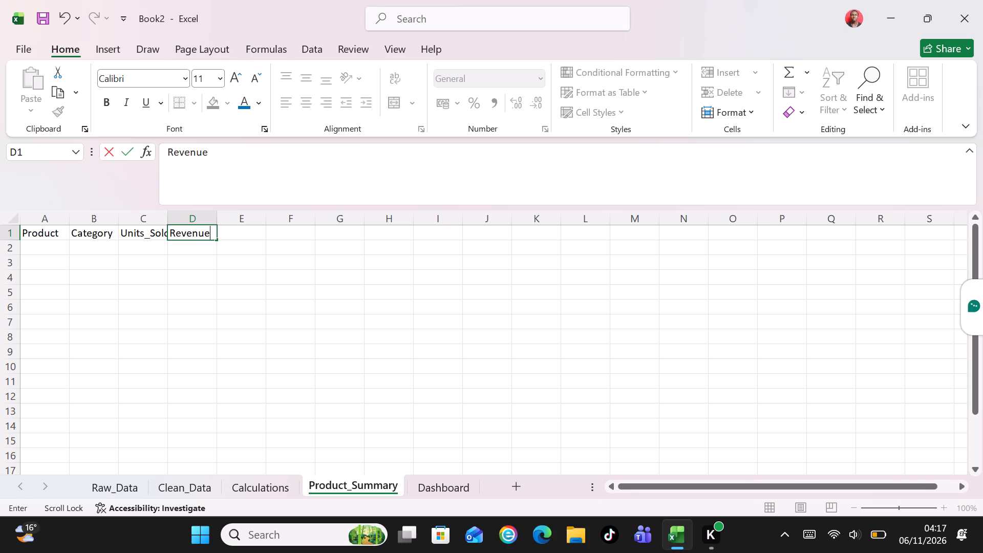
pyautogui.press('Tab')
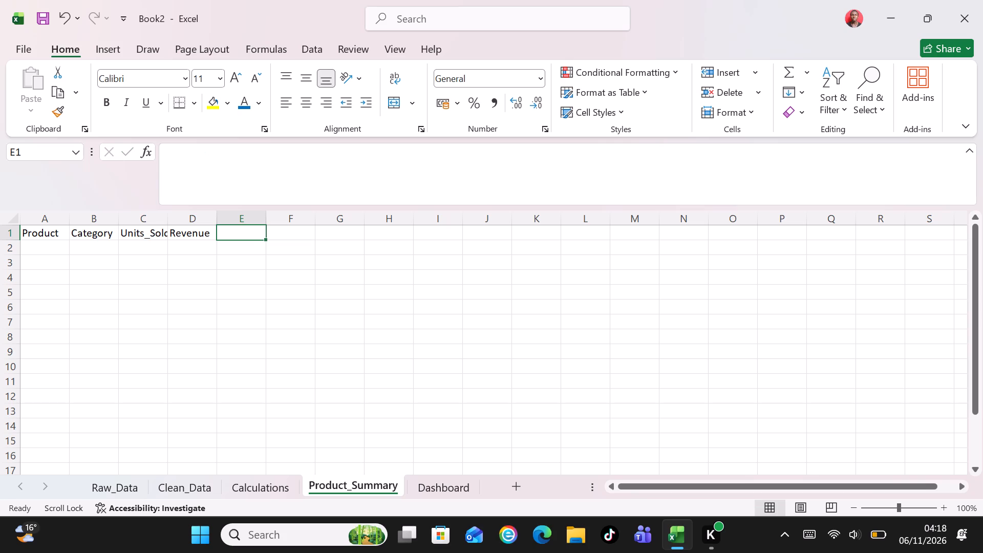
# Continue the header row with Total_Cost, Gross_Profit and Profit_Margin in cells E1 to G1.
pyautogui.write('Total')
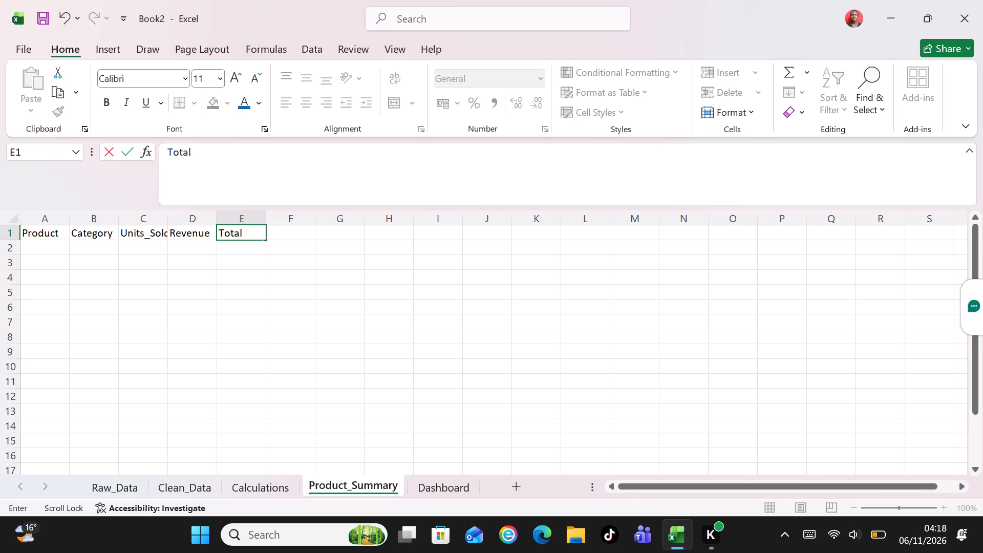
pyautogui.hotkey('shift', '_')
pyautogui.hotkey('shift', 'c')
pyautogui.write('ost')
pyautogui.press('Tab')
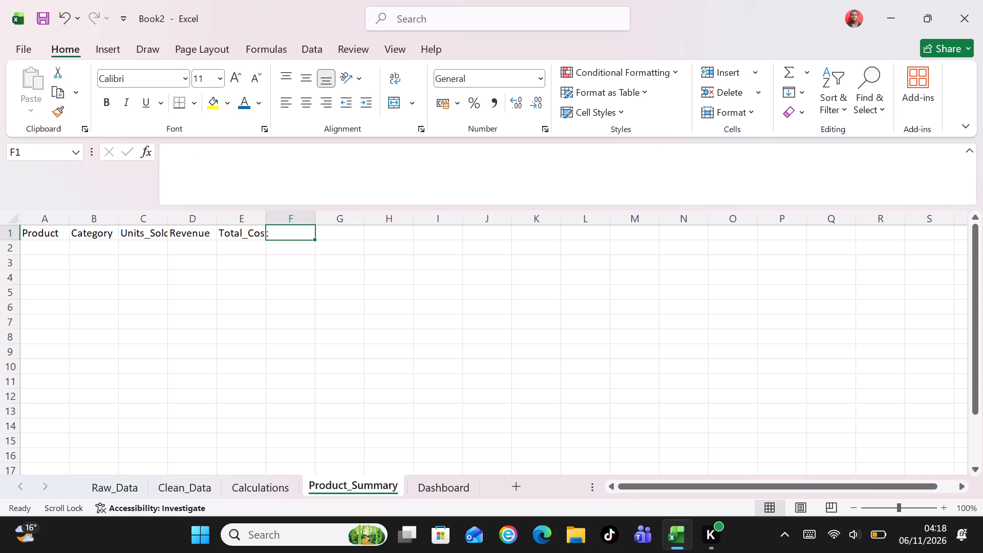
pyautogui.write('Gross')
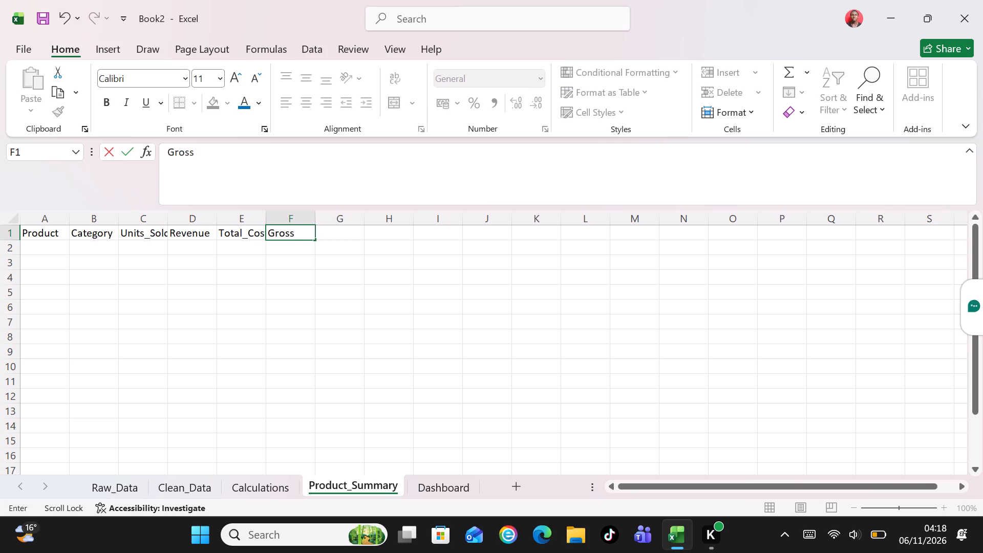
pyautogui.hotkey('shift', '_')
pyautogui.hotkey('shift', 'p')
pyautogui.write('rofit')
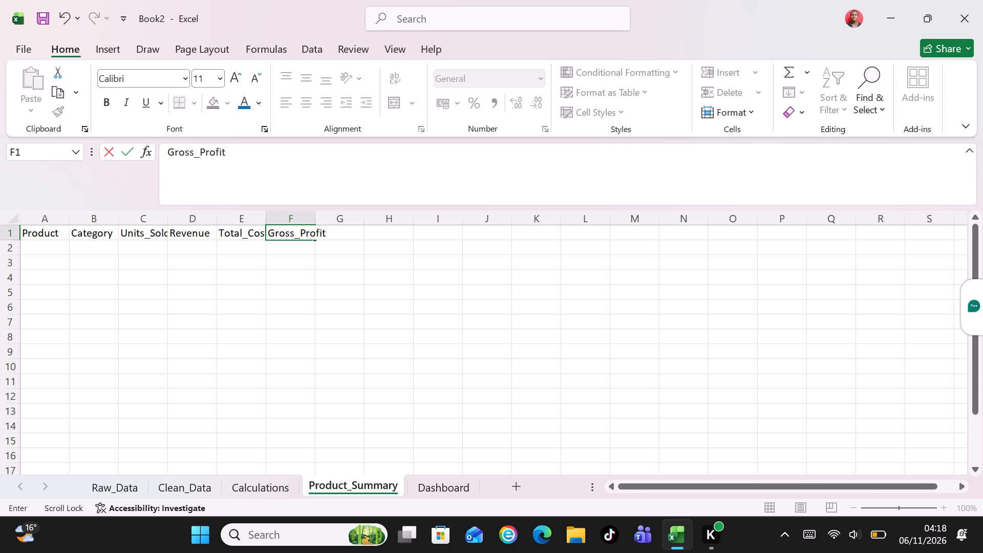
pyautogui.press('Tab')
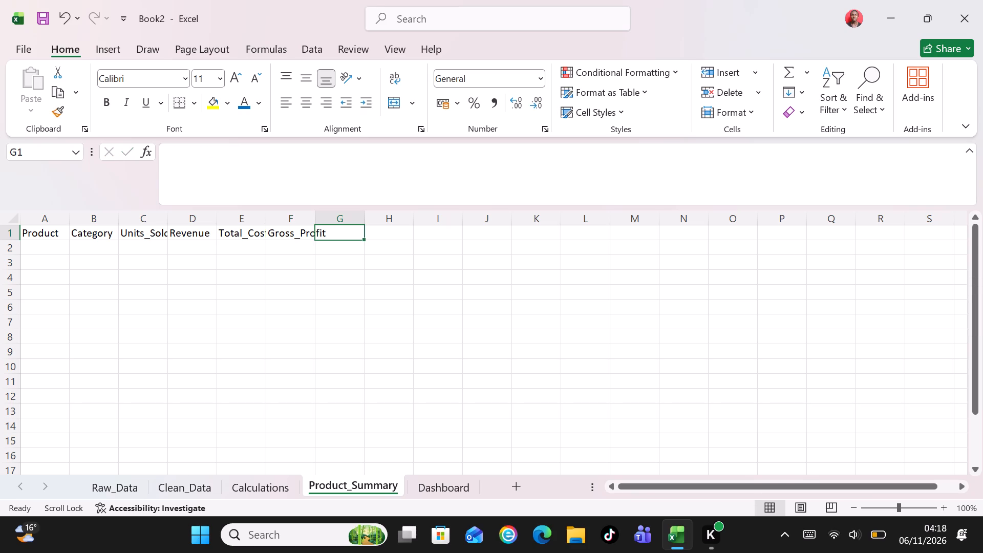
pyautogui.hotkey('shift', 'p')
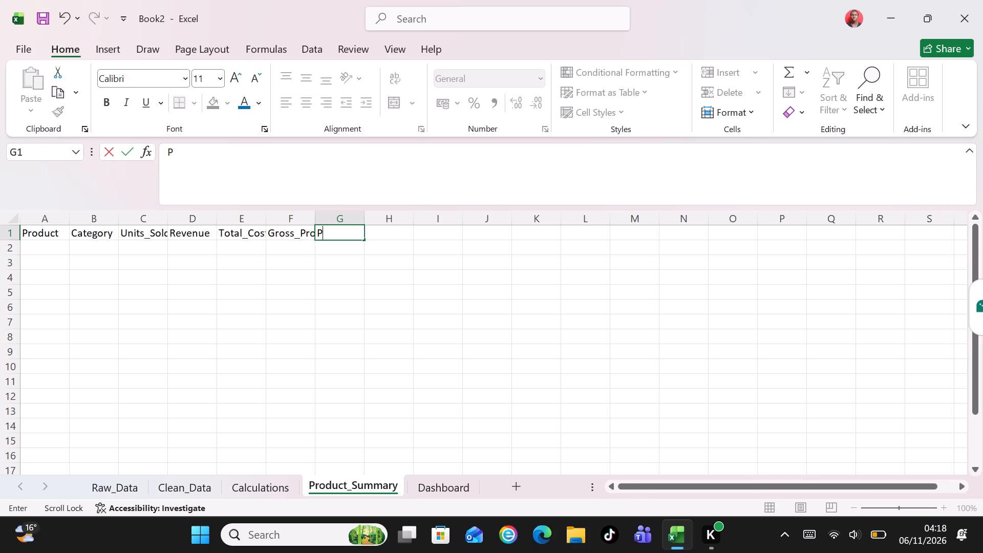
pyautogui.write('rofit')
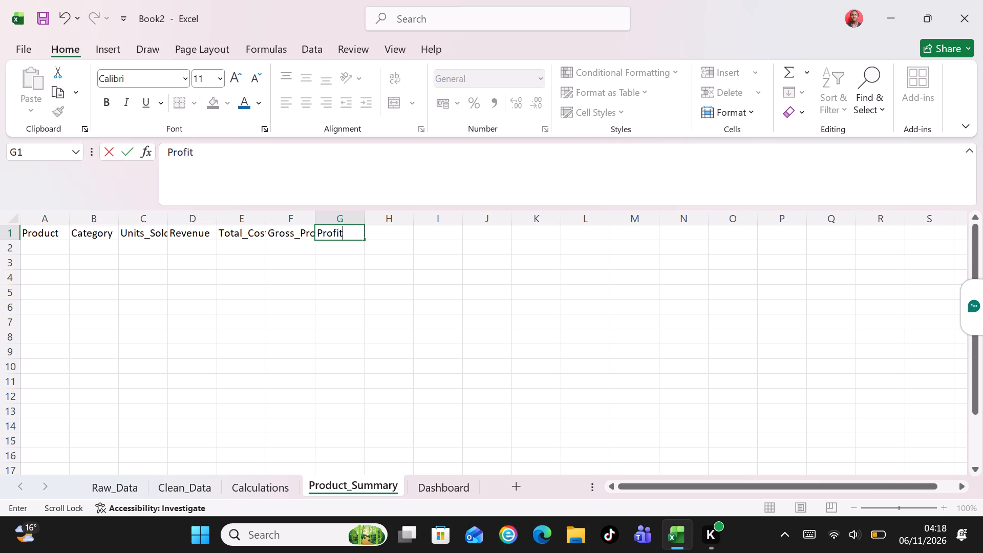
pyautogui.hotkey('shift', '_')
pyautogui.write('Margin')
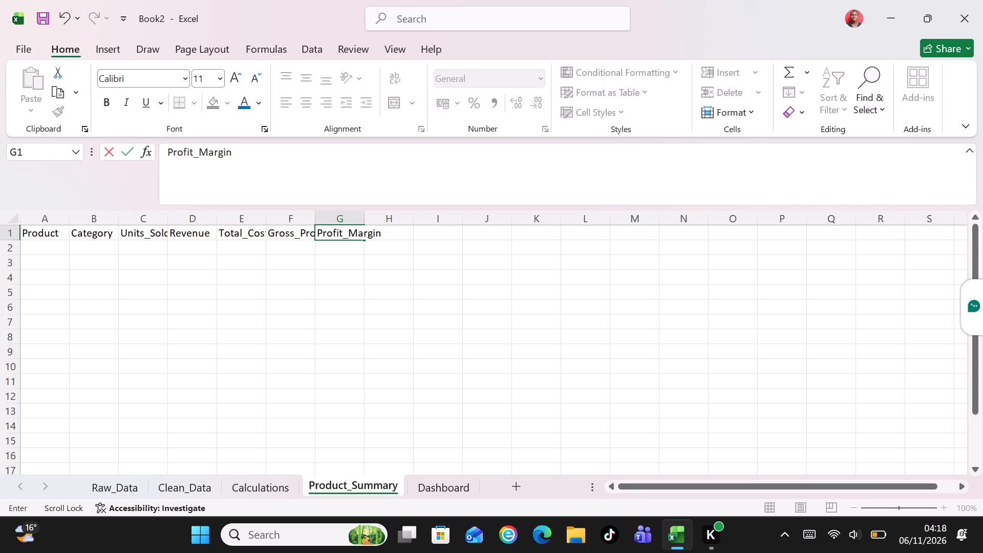
pyautogui.press('Return')
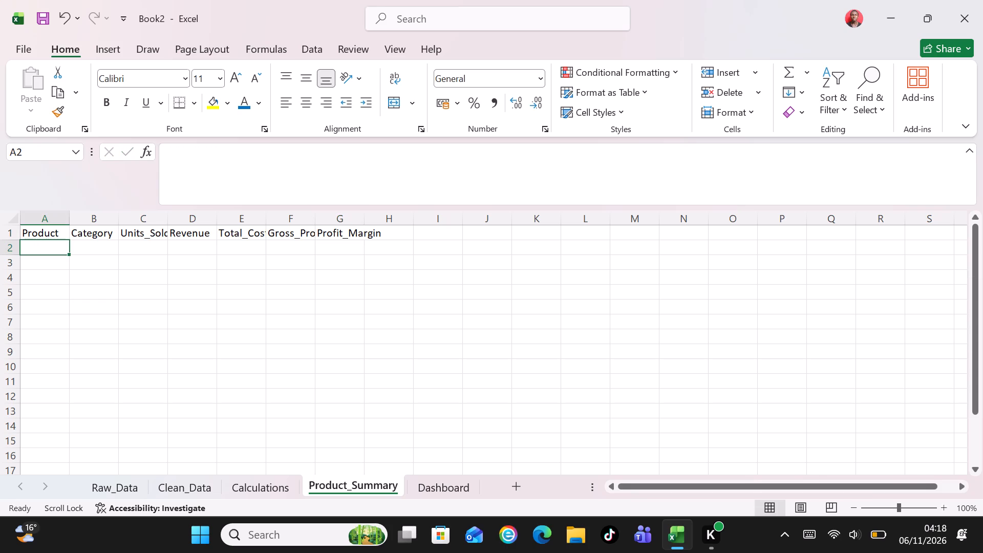
# List the products Rice 2kg and Cooking Oil 1L in cells A2 and A3 under the Product header.
pyautogui.hotkey('shift', 'r')
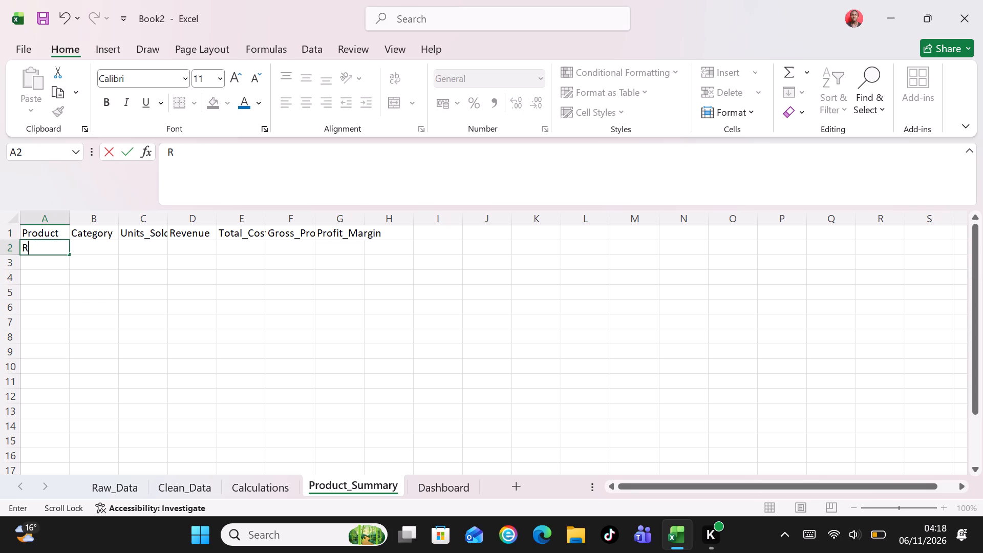
pyautogui.write('ice')
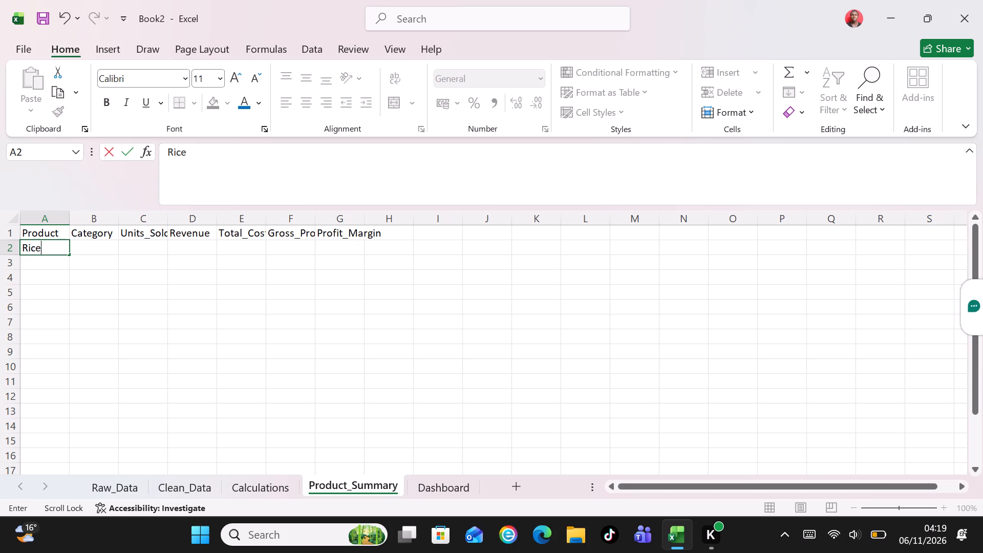
pyautogui.press('space')
pyautogui.press('2')
pyautogui.write('kg')
pyautogui.press('Return')
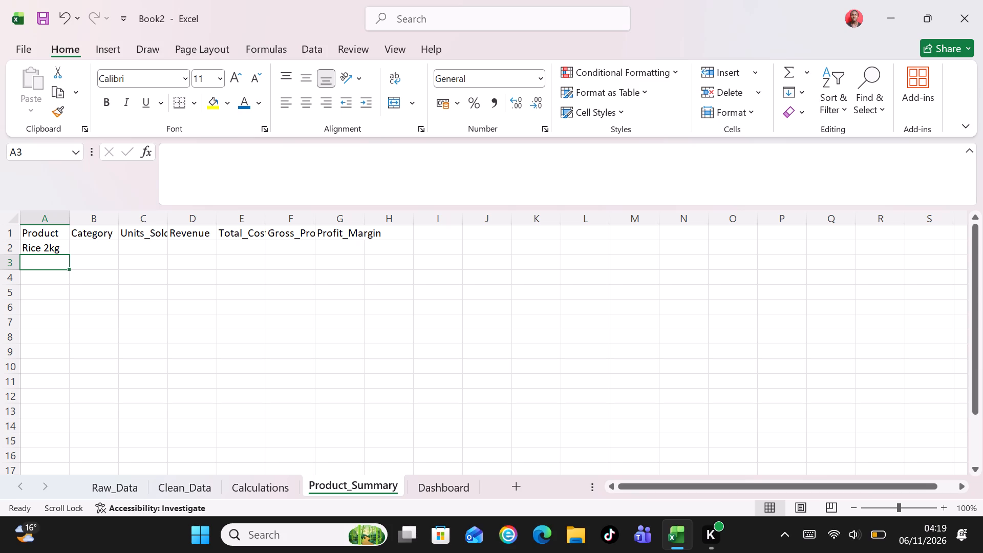
pyautogui.write('Cooking')
pyautogui.press('space')
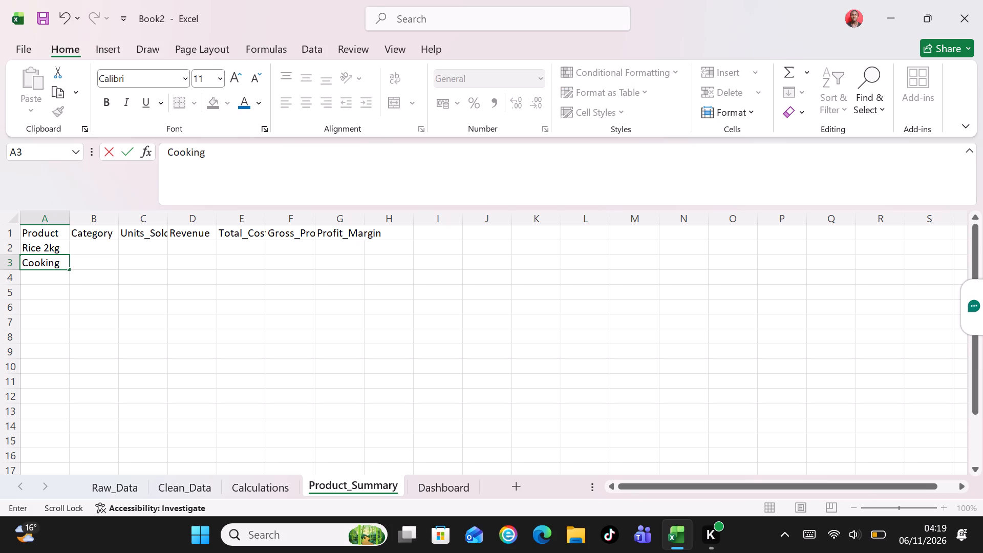
pyautogui.write('Oil')
pyautogui.press('space')
pyautogui.press('1')
pyautogui.hotkey('shift', 'l')
pyautogui.press('Return')
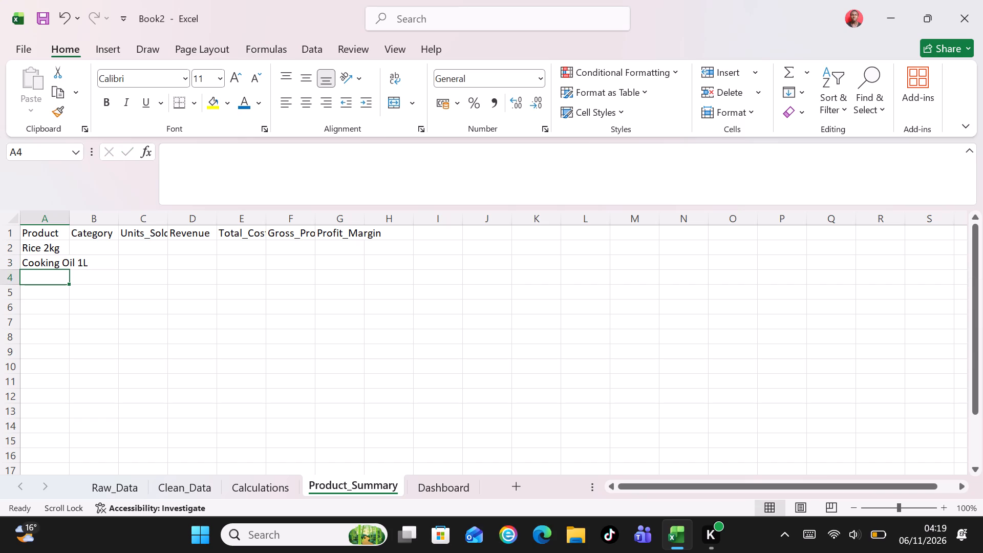
# Add the products Sugar 2kg and Maize Flour 2kg in cells A4 and A5 of the Product column.
pyautogui.write('Sugar')
pyautogui.press('space')
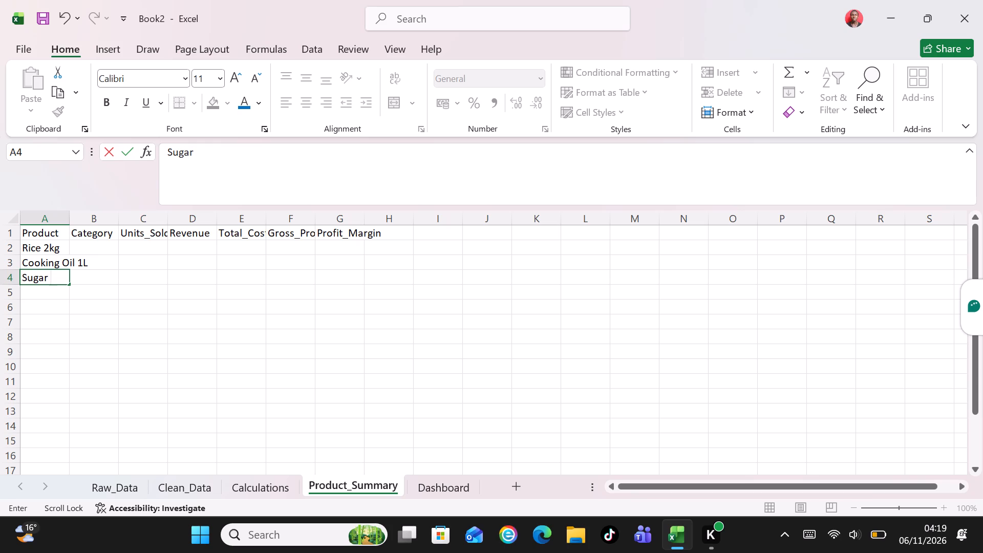
pyautogui.press('2')
pyautogui.write('kg')
pyautogui.press('Return')
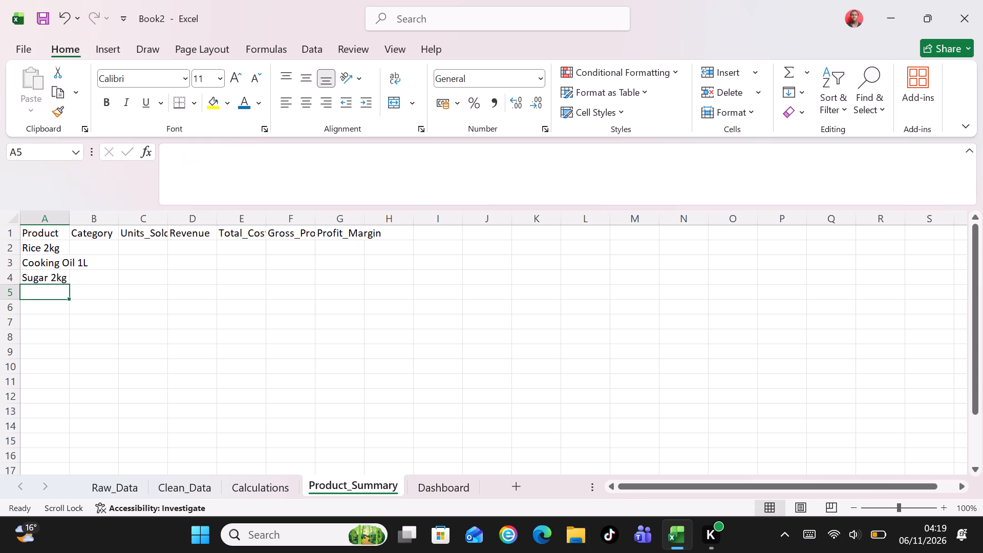
pyautogui.write('Mai')
pyautogui.write('ze')
pyautogui.press('space')
pyautogui.write('Flo')
pyautogui.write('ur')
pyautogui.press('space')
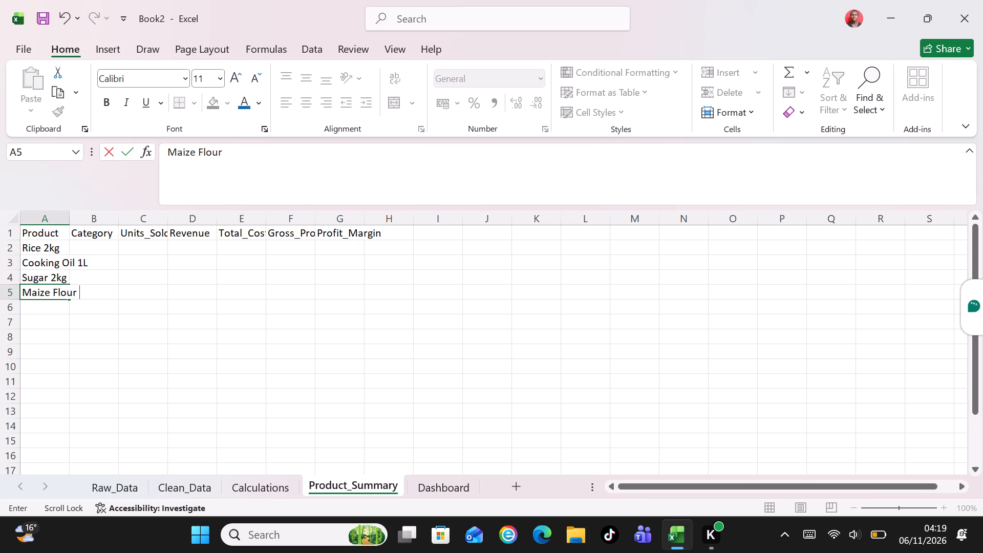
pyautogui.press('2')
pyautogui.write('kg')
pyautogui.press('Return')
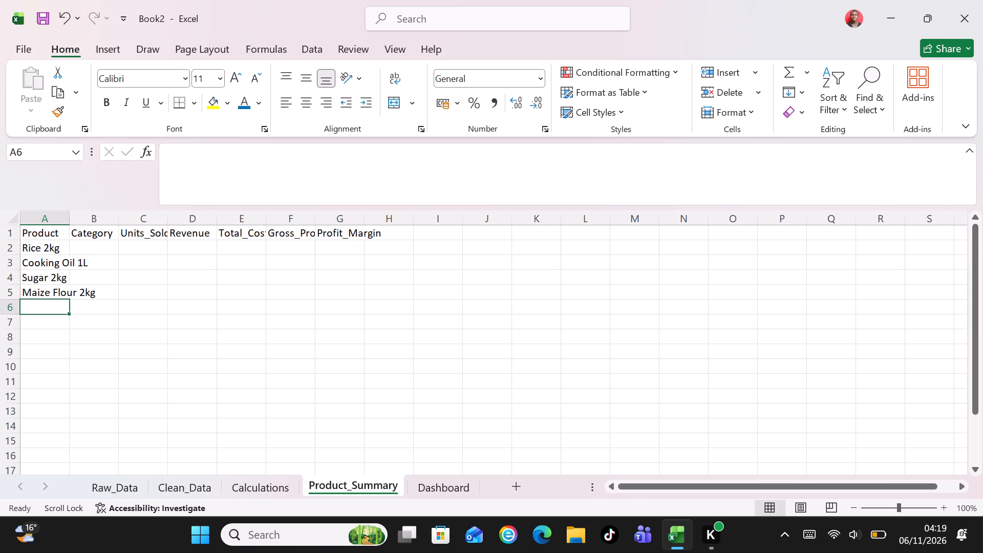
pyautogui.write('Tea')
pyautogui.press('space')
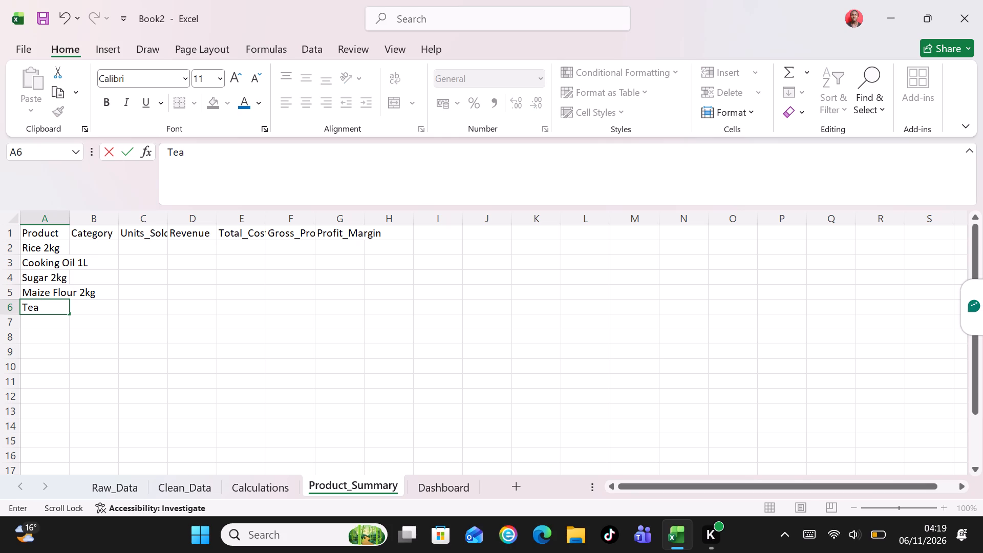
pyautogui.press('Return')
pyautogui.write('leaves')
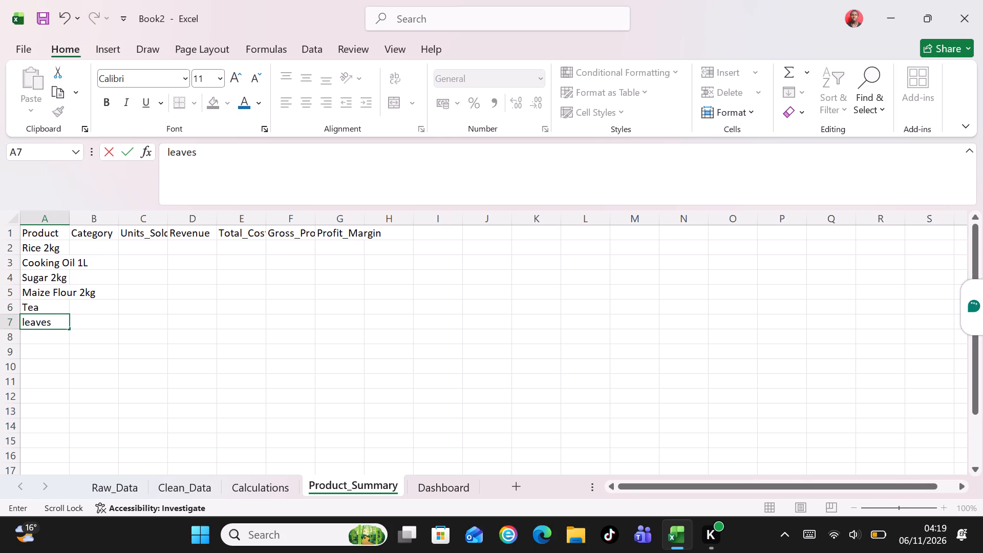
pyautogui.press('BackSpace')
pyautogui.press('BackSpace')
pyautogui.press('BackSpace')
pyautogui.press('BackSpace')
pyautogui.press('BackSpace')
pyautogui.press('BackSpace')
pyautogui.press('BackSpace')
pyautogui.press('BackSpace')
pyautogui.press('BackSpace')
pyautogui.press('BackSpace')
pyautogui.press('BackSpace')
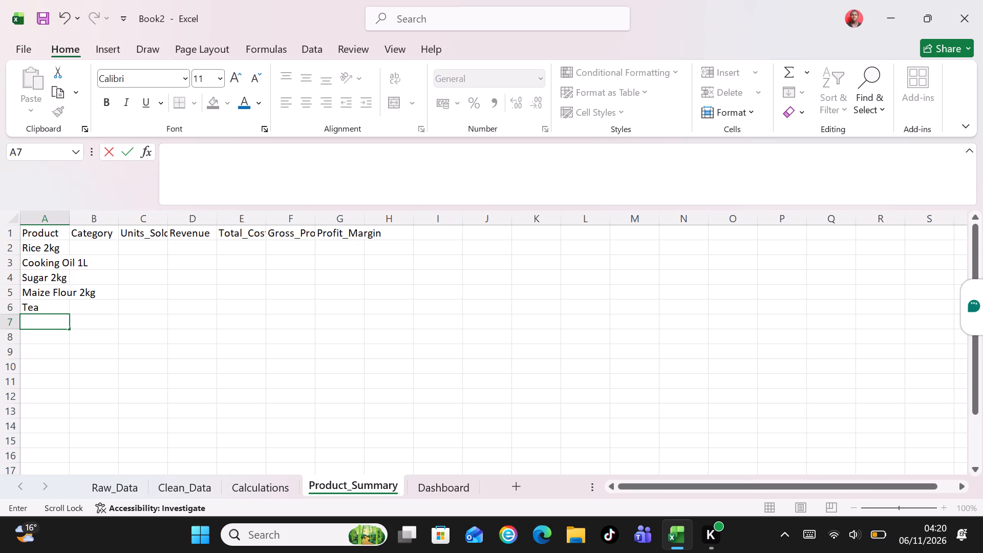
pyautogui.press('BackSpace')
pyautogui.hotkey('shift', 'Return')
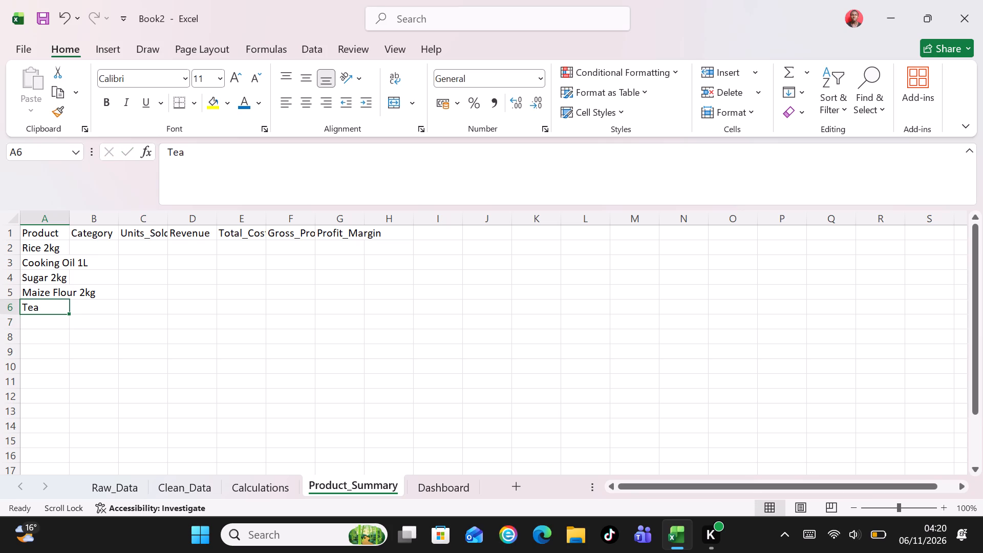
# Enter the product Tea Leaves 500g in cell A6 of the Product column.
pyautogui.write('Tea')
pyautogui.press('space')
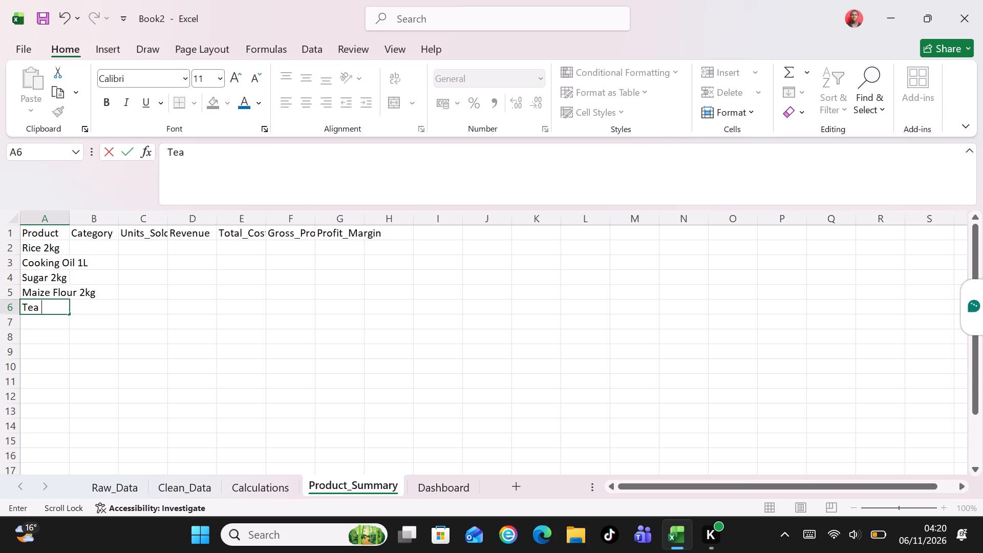
pyautogui.write('Leaves')
pyautogui.press('space')
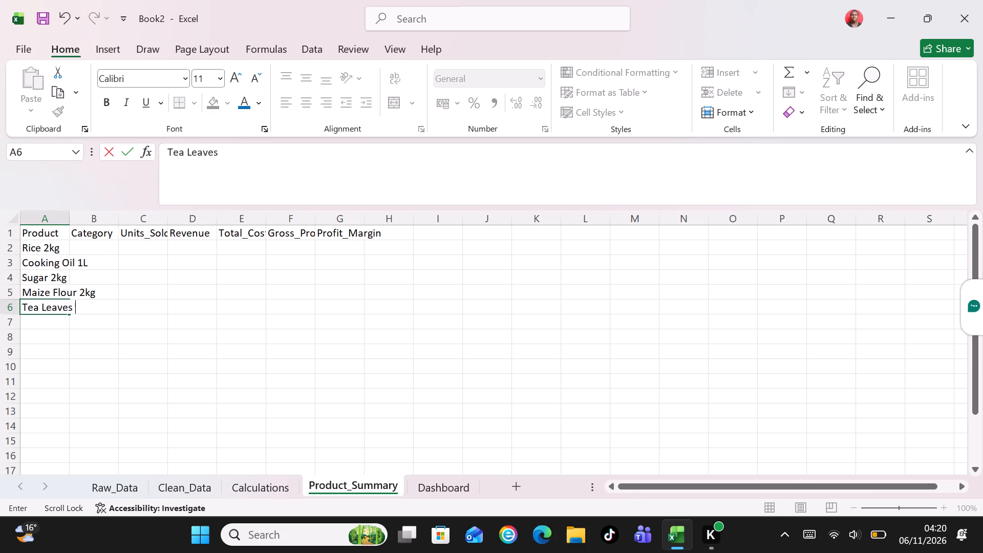
pyautogui.write('500')
pyautogui.press('g')
pyautogui.press('Return')
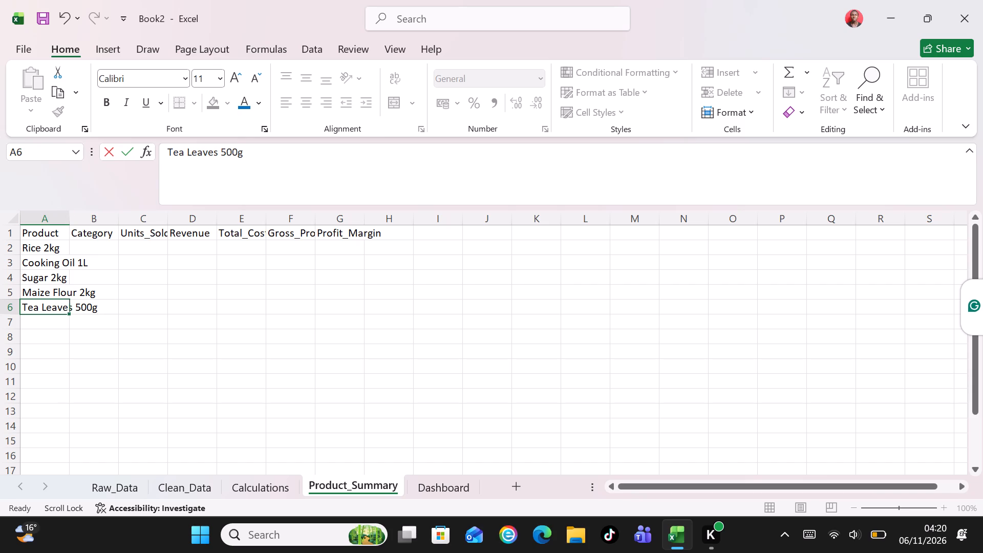
# Auto-fit the width of column A to its product names.
pyautogui.doubleClick(70, 221)
# Fill the Category column in cells B2 to B6 with Grains, Oil, Sugar, Flour and Beverages.
pyautogui.click(117, 248)
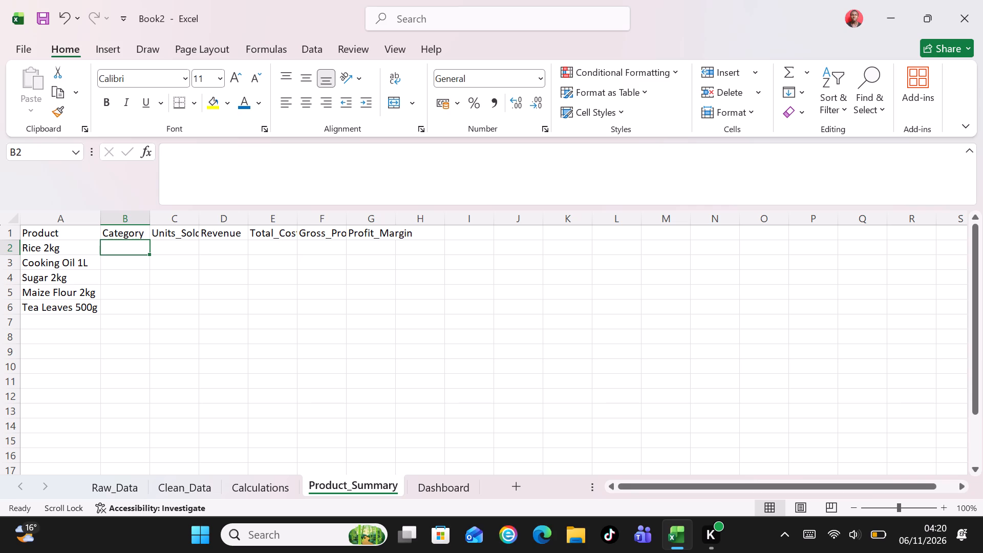
pyautogui.write('Grains')
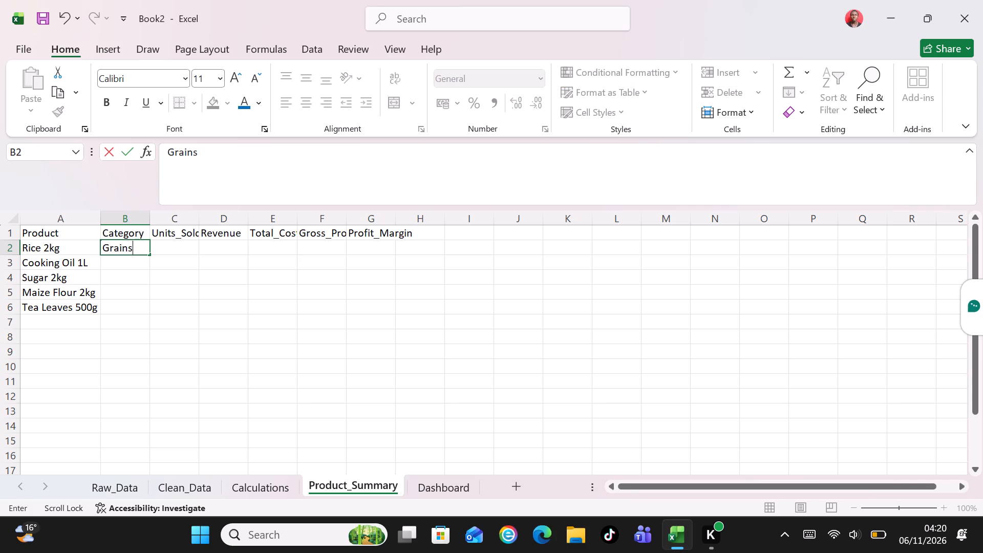
pyautogui.press('Return')
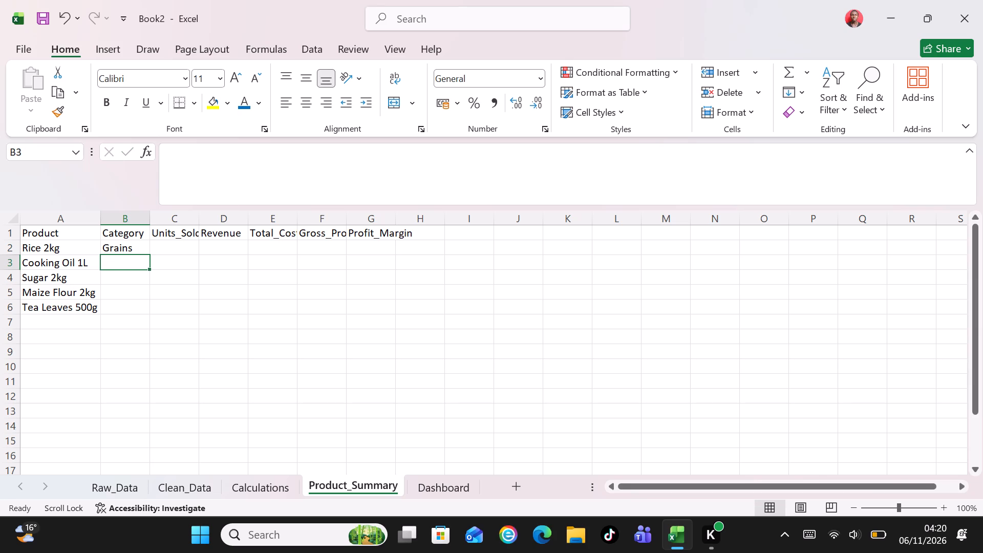
pyautogui.hotkey('shift', 'o')
pyautogui.write('il')
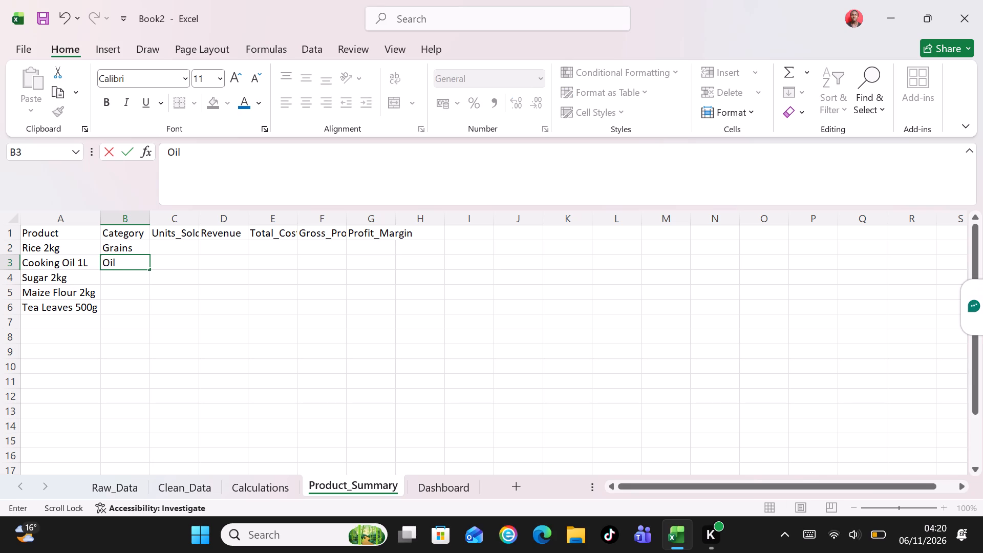
pyautogui.press('Return')
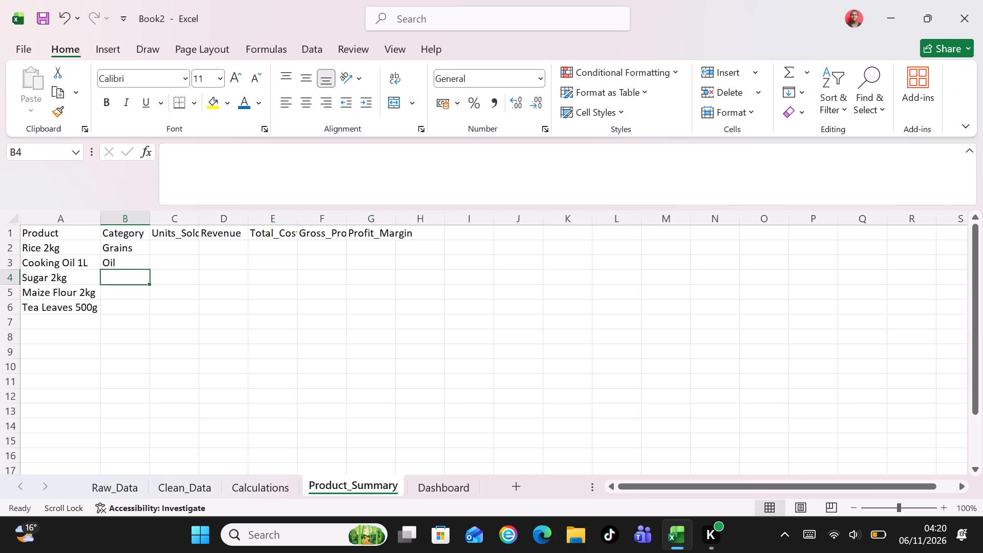
pyautogui.write('Sugar')
pyautogui.press('Return')
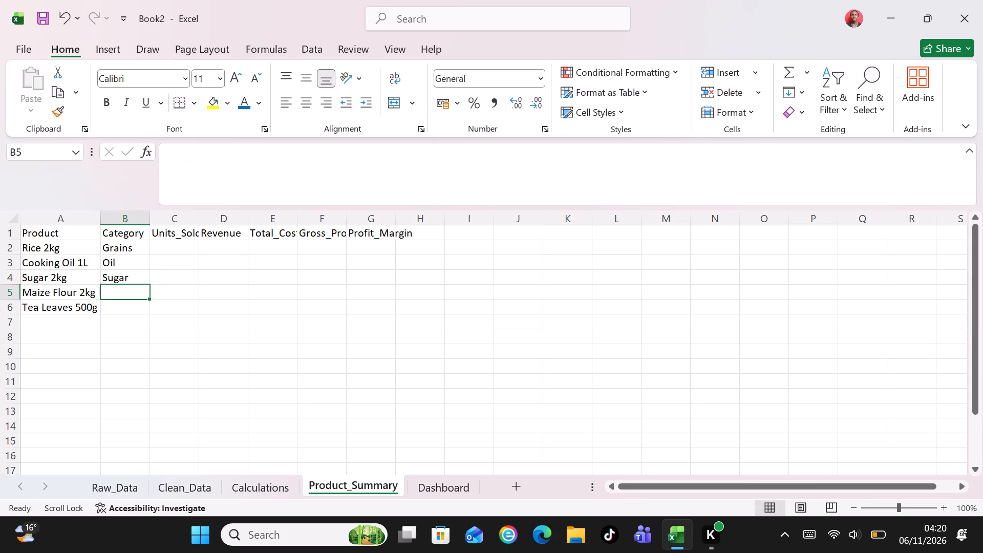
pyautogui.write('Flour')
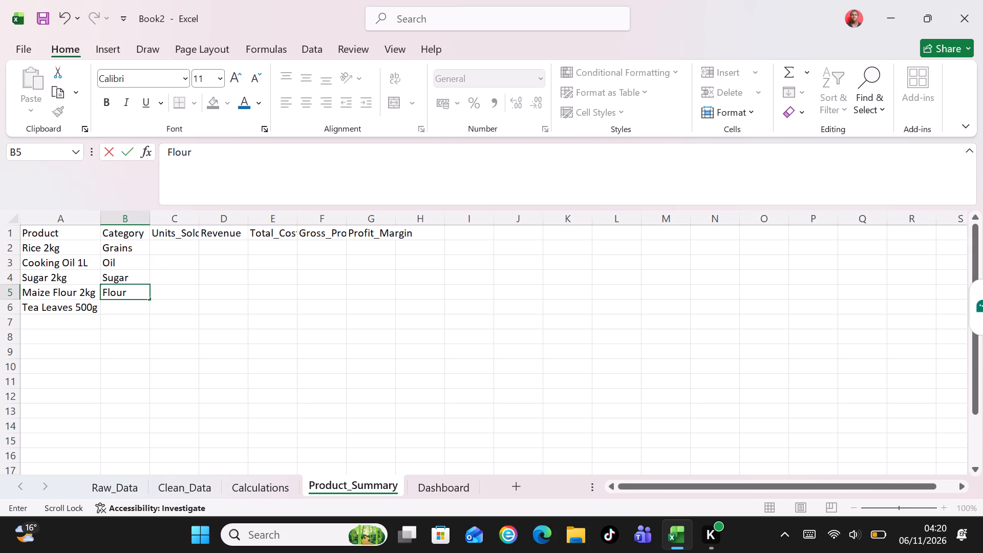
pyautogui.press('Return')
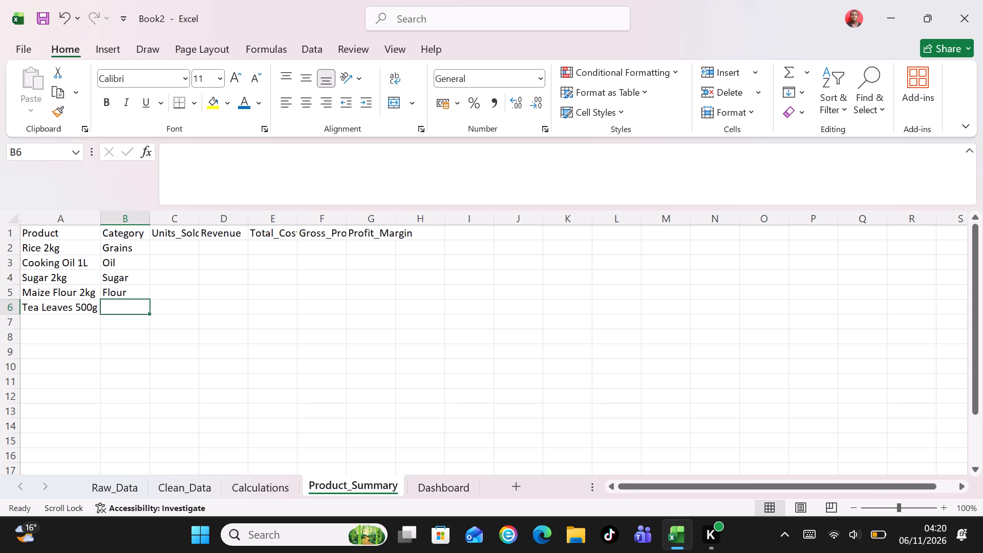
pyautogui.write('Beverages')
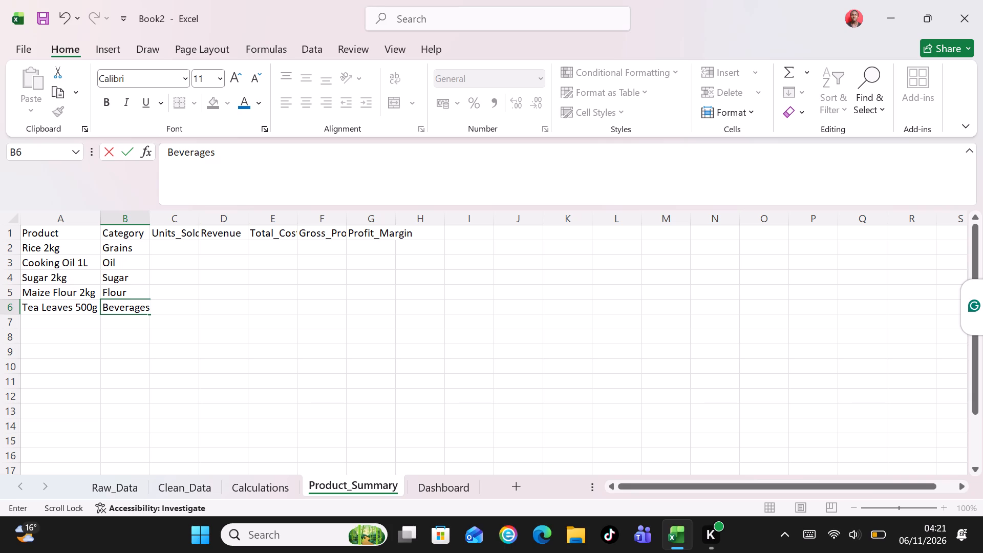
pyautogui.press('Return')
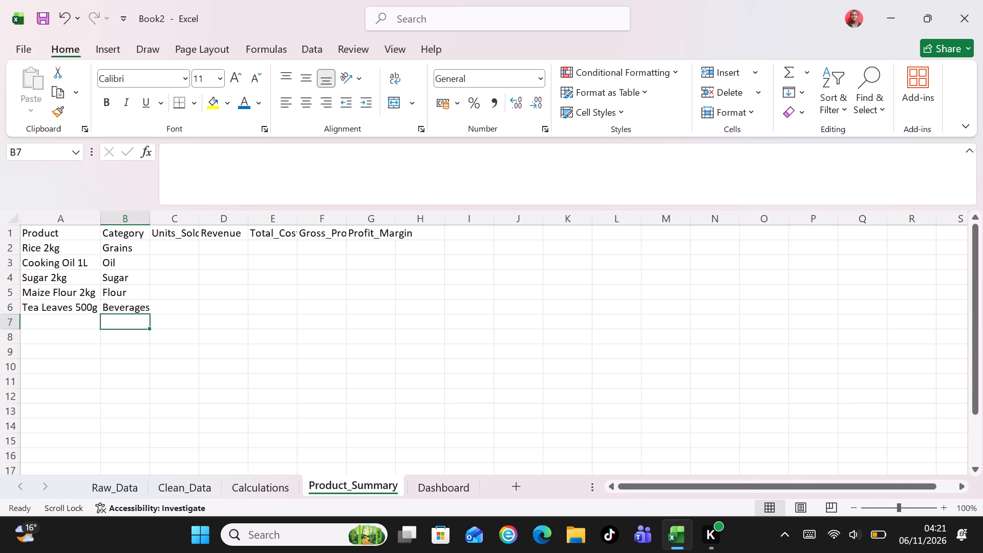
# Auto-fit the width of column C to its Units_Sold header.
pyautogui.doubleClick(198, 224)
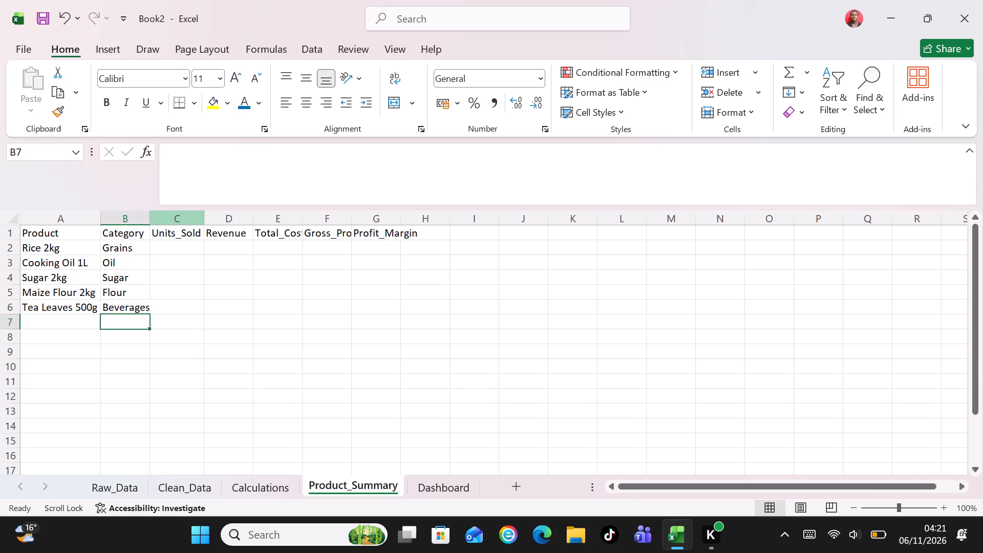
# Start a SUMIF formula in cell C2 under Units_Sold, with the absolute criteria range Clean_Data!$C$2:$C$26.
pyautogui.click(179, 241)
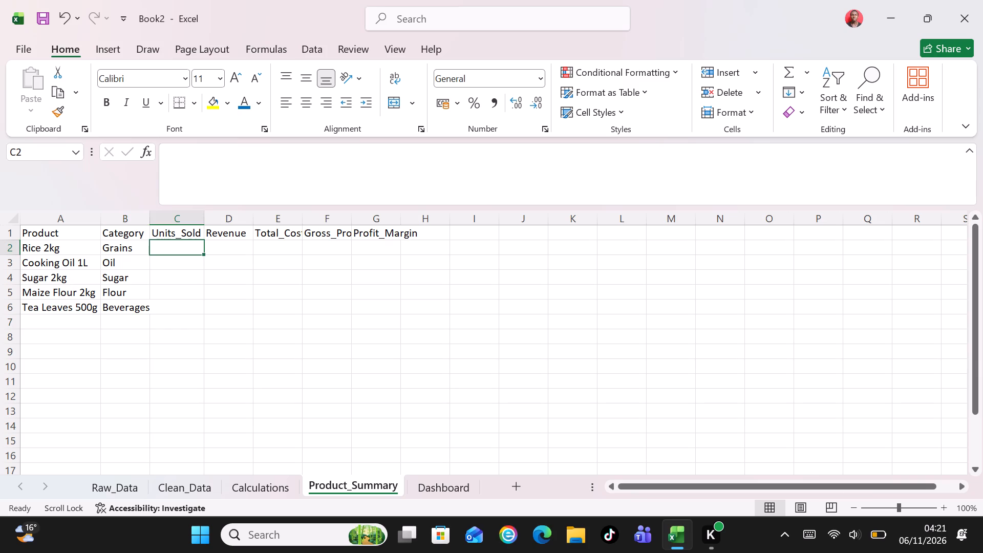
pyautogui.press('=')
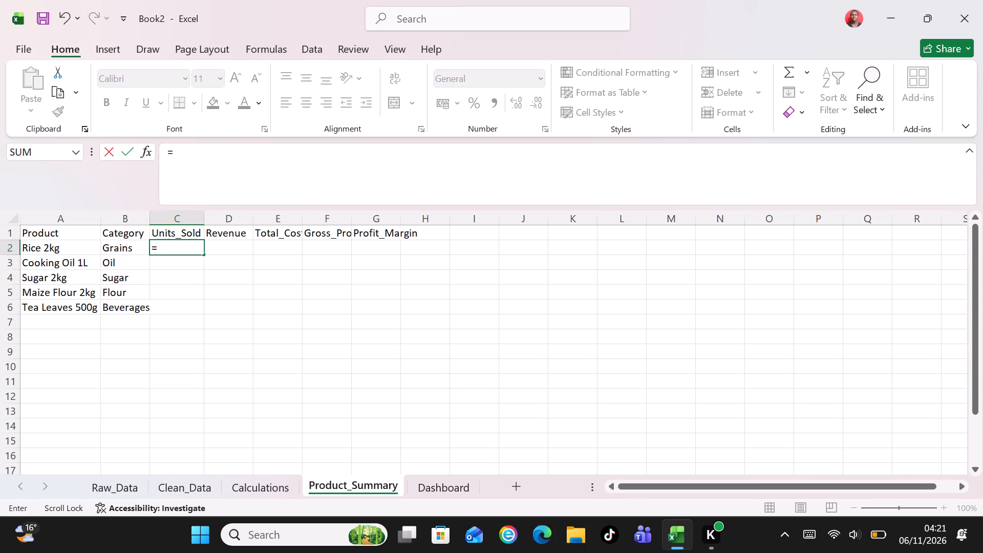
pyautogui.write('SUMI')
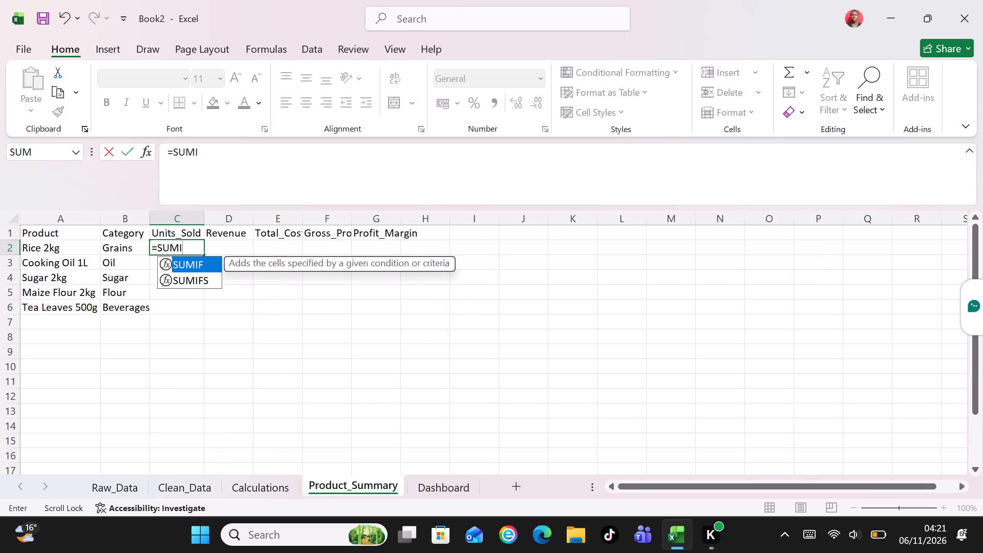
pyautogui.press('f')
pyautogui.hotkey('shift', '(')
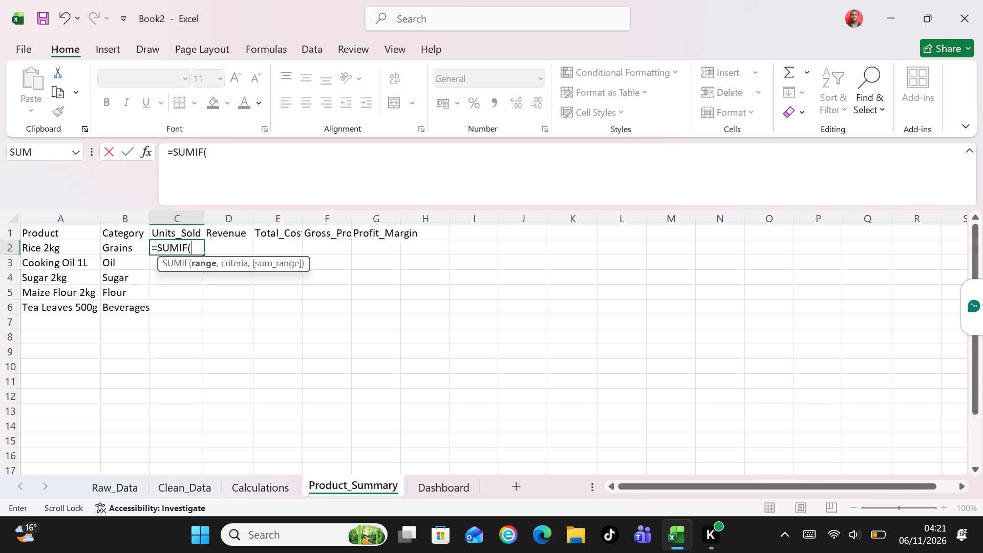
pyautogui.press('c')
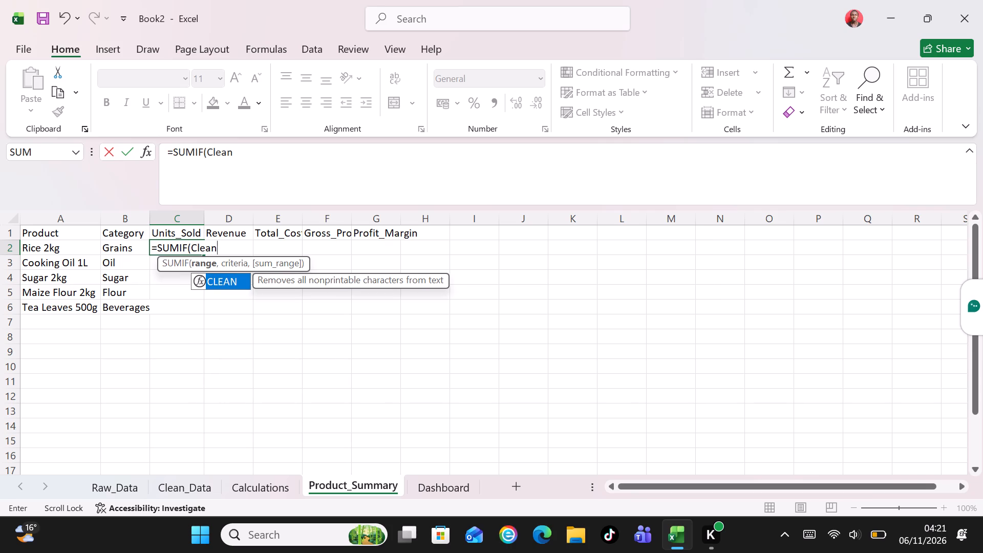
pyautogui.hotkey('shift', '_')
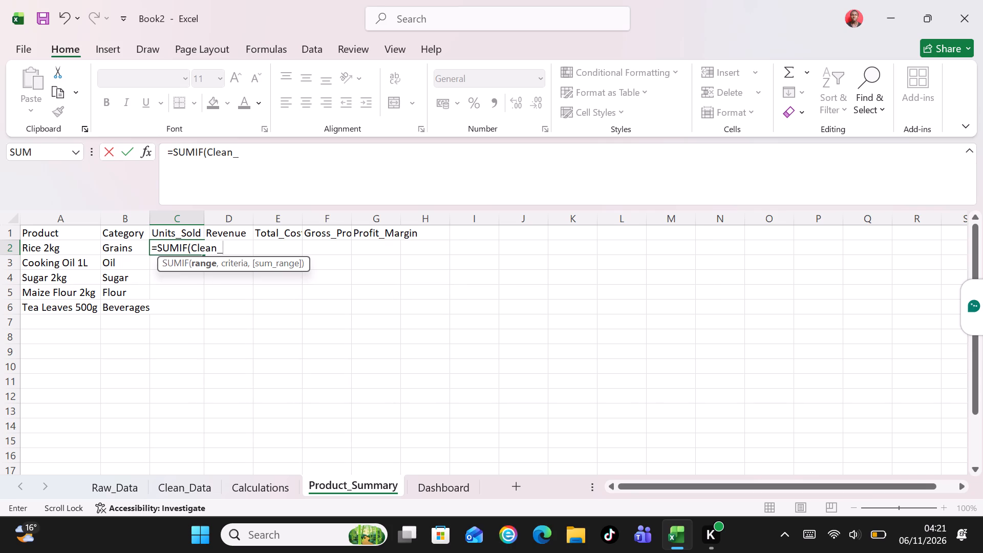
pyautogui.write('Data')
pyautogui.hotkey('shift', '!')
pyautogui.hotkey('shift', '$')
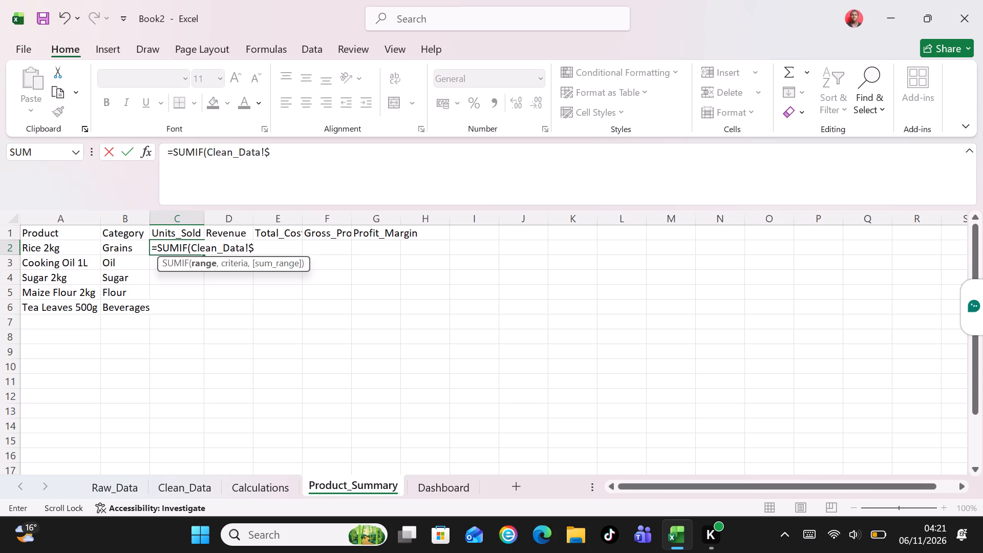
pyautogui.press('c')
pyautogui.hotkey('shift', '$')
pyautogui.press('BackSpace')
pyautogui.press('BackSpace')
pyautogui.write('C$')
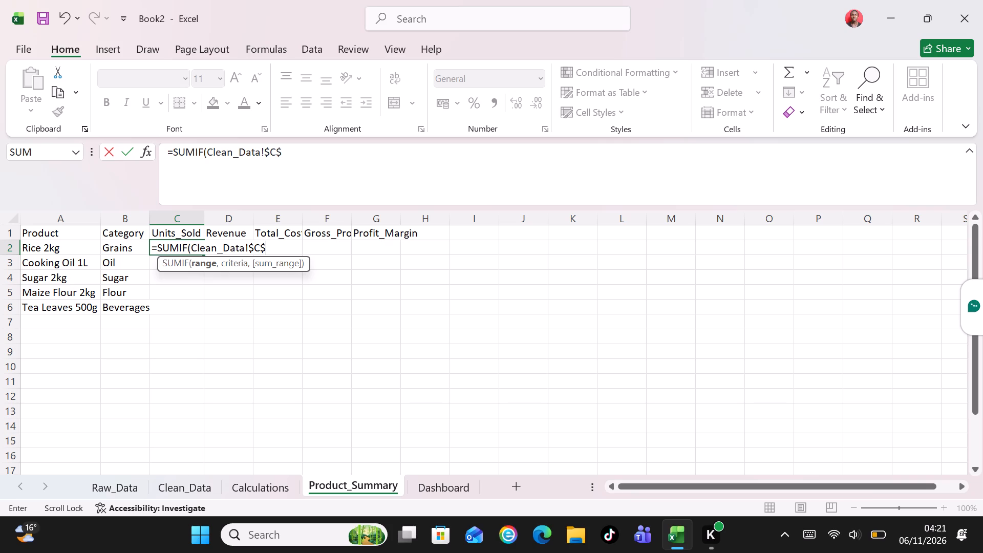
pyautogui.press('2')
pyautogui.hotkey('shift', ':')
pyautogui.hotkey('shift', '$')
pyautogui.hotkey('shift', 'c')
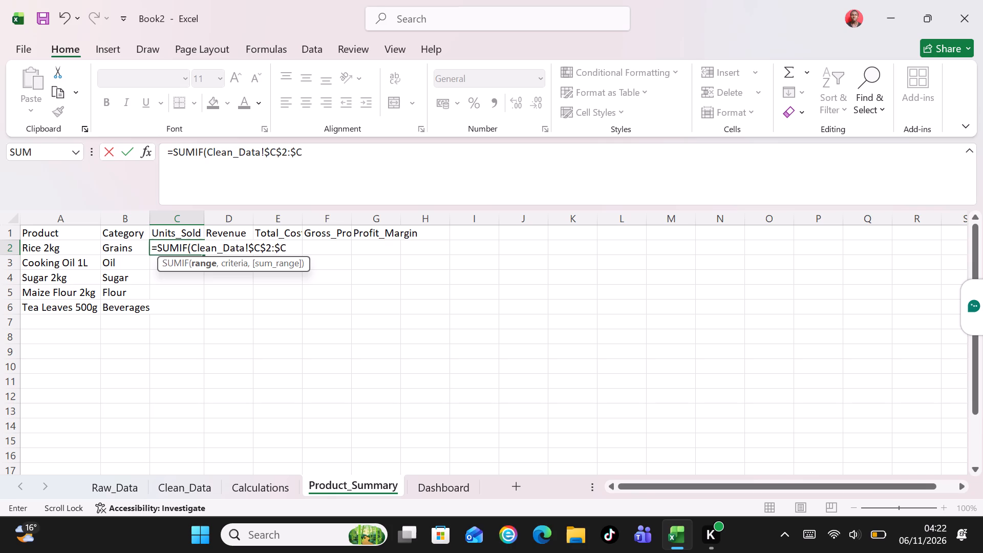
pyautogui.hotkey('shift', '$')
pyautogui.write('26')
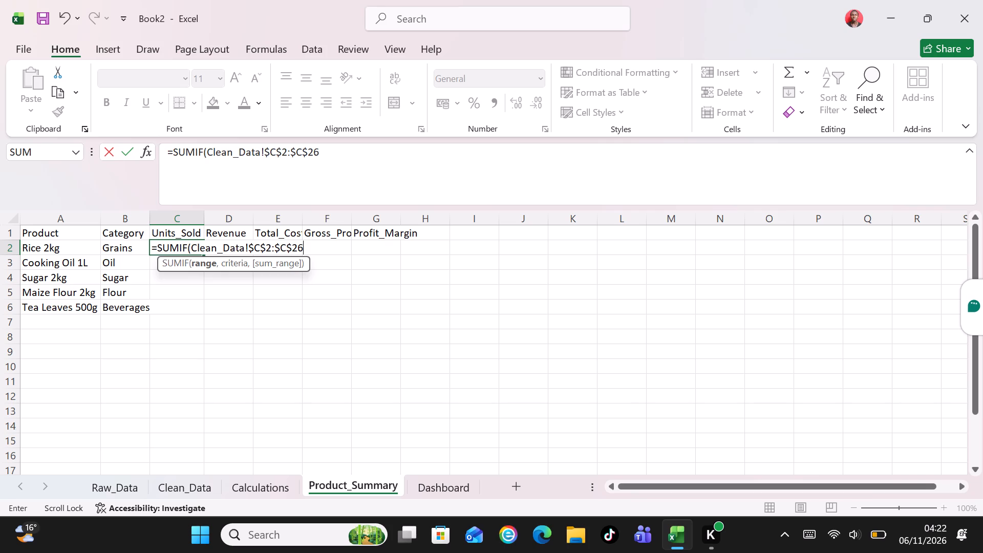
# Add the product name in cell A2 as the criteria argument of the SUMIF formula in C2.
pyautogui.write(',a2')
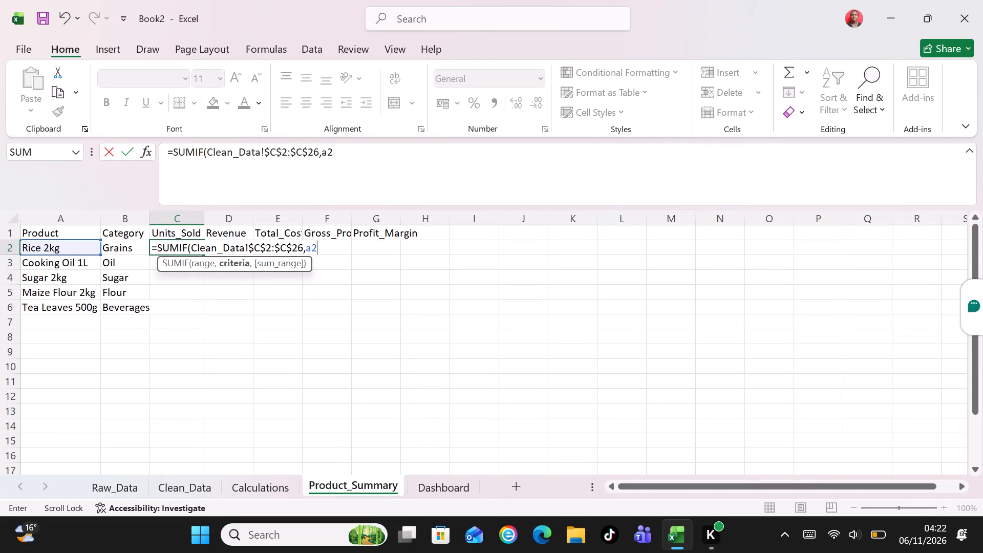
pyautogui.press('BackSpace')
pyautogui.press('BackSpace')
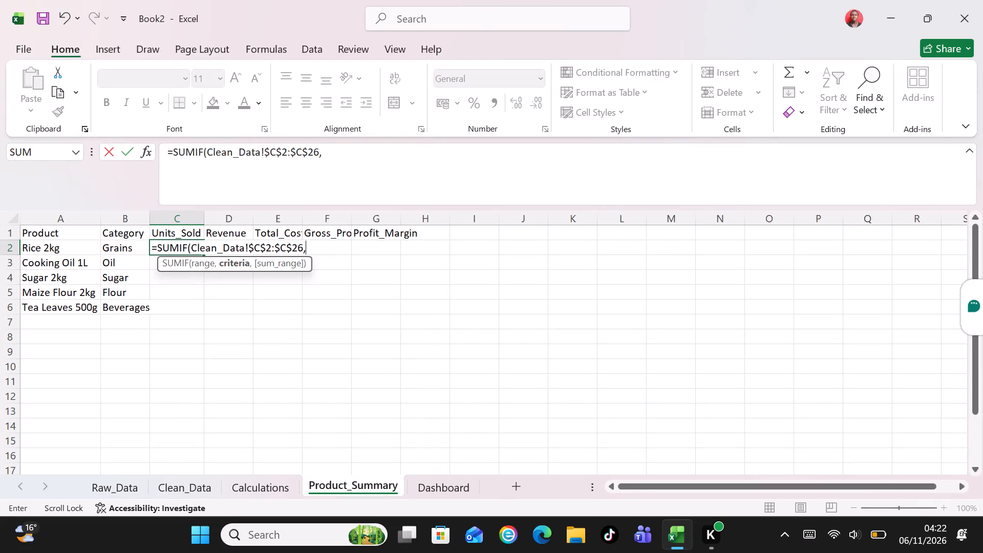
pyautogui.write('A2')
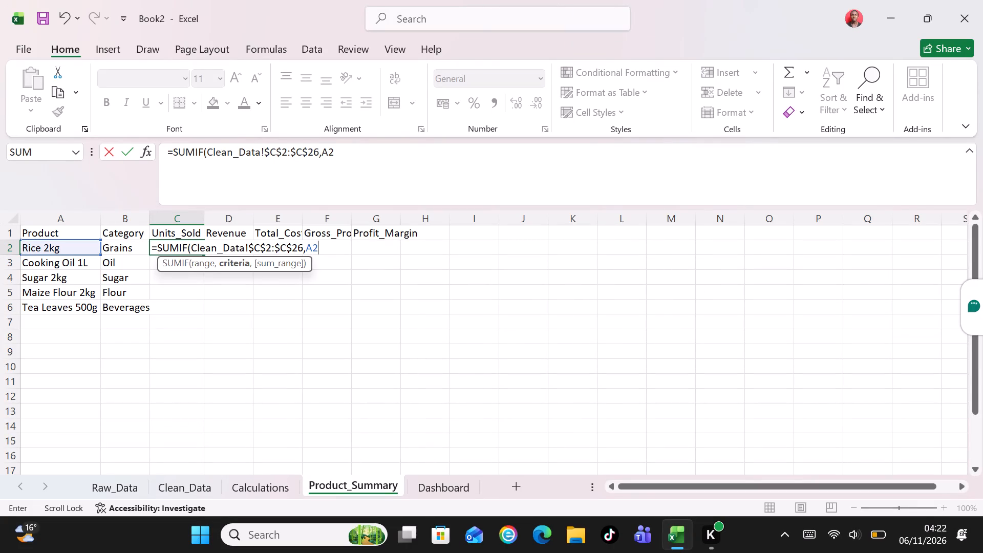
pyautogui.press(',')
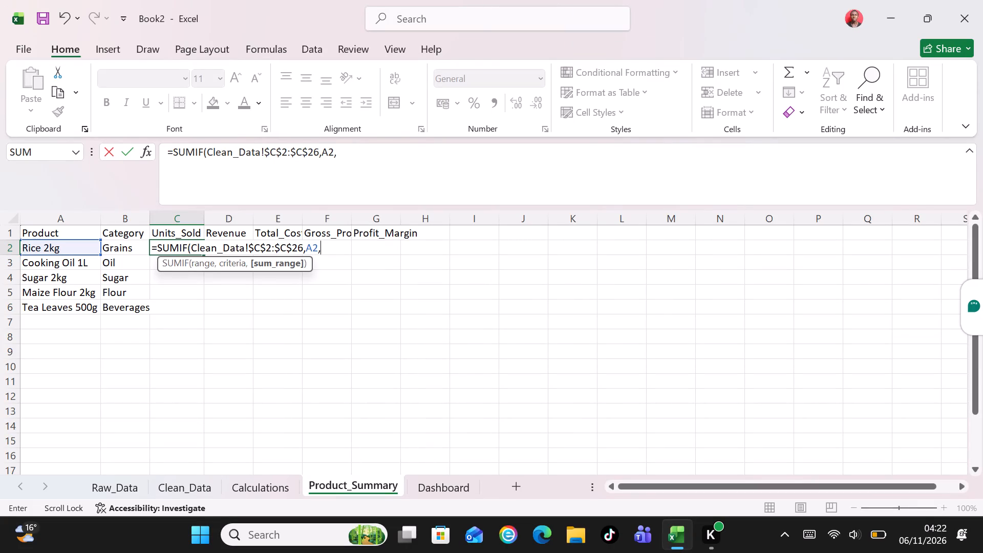
# Complete the SUMIF formula in C2 with the absolute sum range Clean_Data!$E$2:$E$26 and enter it.
pyautogui.press('c')
pyautogui.write('lean')
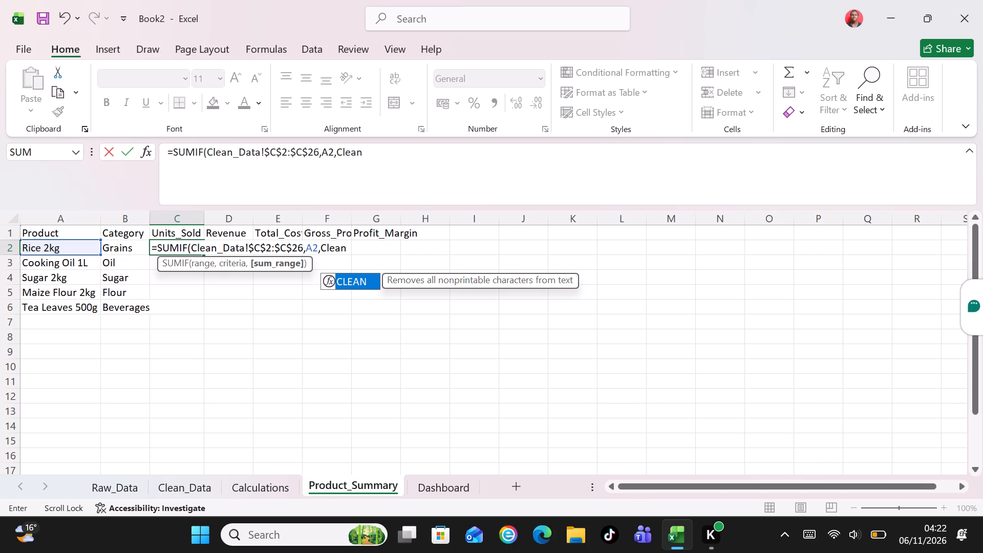
pyautogui.hotkey('shift', '_')
pyautogui.write('Data')
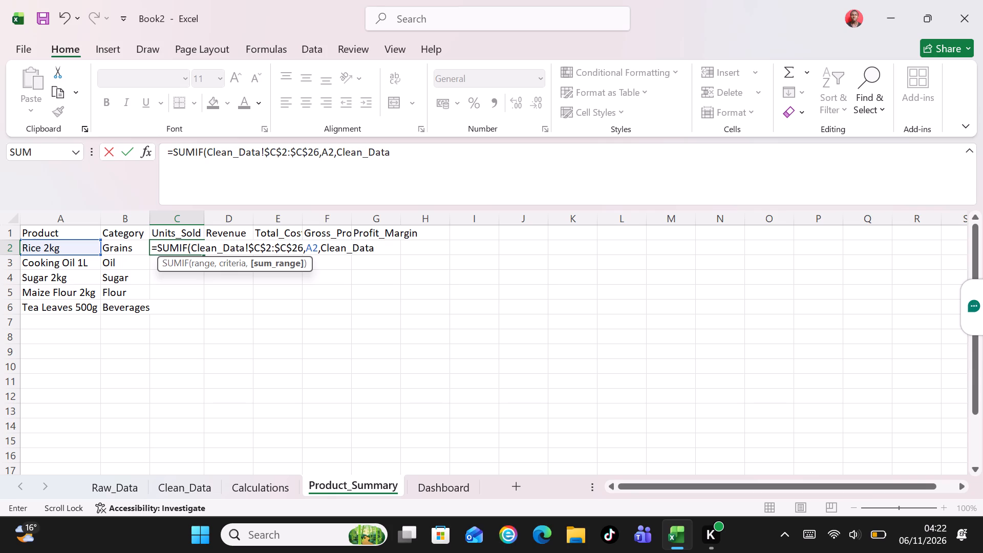
pyautogui.hotkey('shift', '!')
pyautogui.hotkey('shift', '$')
pyautogui.hotkey('shift', 'e')
pyautogui.hotkey('shift', '$')
pyautogui.press('2')
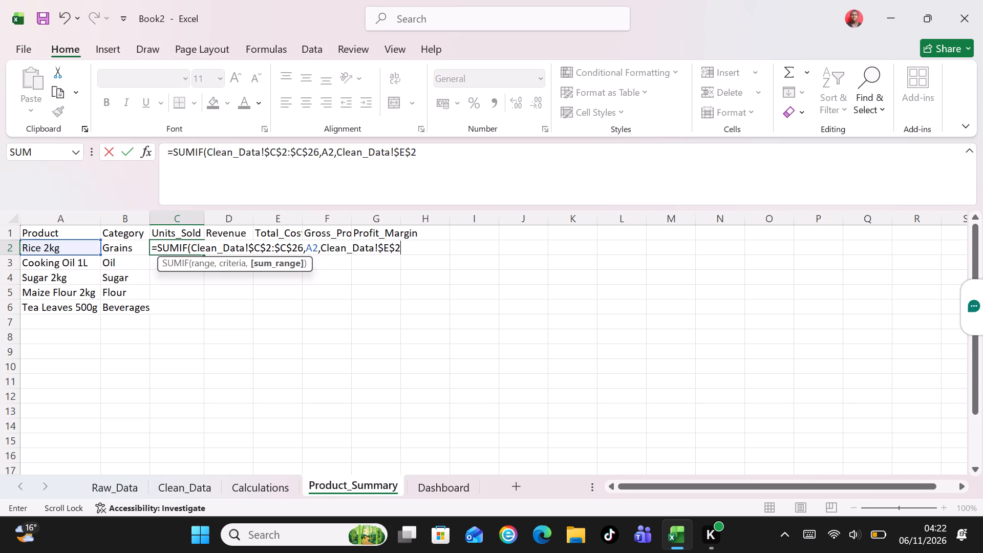
pyautogui.hotkey('shift', ':')
pyautogui.hotkey('shift', '$')
pyautogui.press('e')
pyautogui.press('BackSpace')
pyautogui.press('e')
pyautogui.hotkey('shift', '$')
pyautogui.write('26')
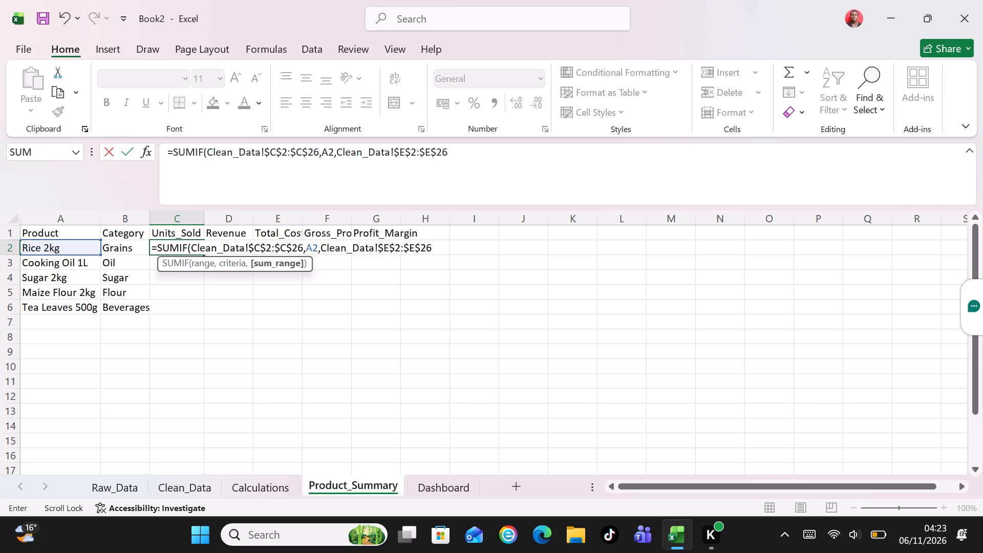
pyautogui.hotkey('shift', ')')
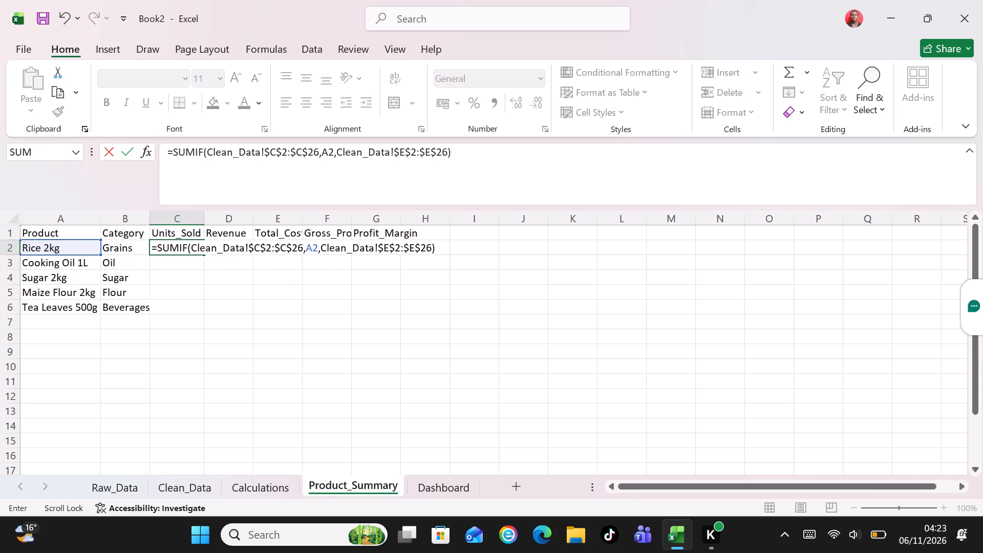
pyautogui.press('Return')
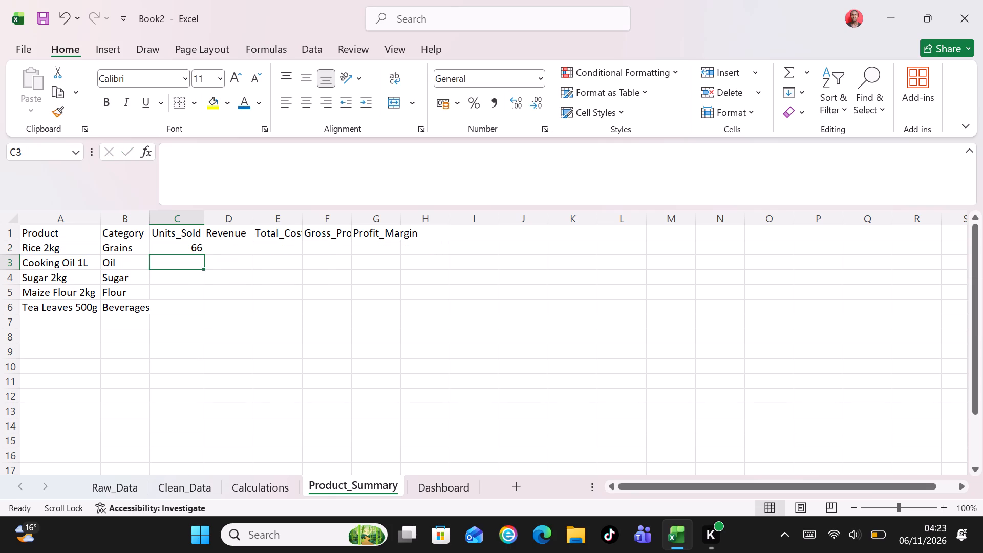
# Start a SUMIF formula in cell D2 under Revenue, with criteria range Clean_Data!$C$2:$C$26 and criteria A2.
pyautogui.click(226, 247)
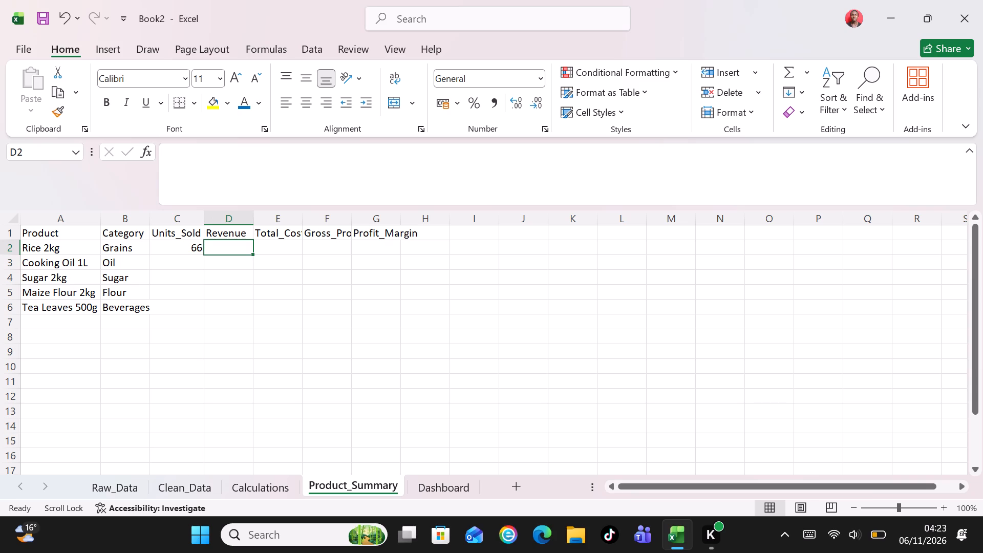
pyautogui.press('=')
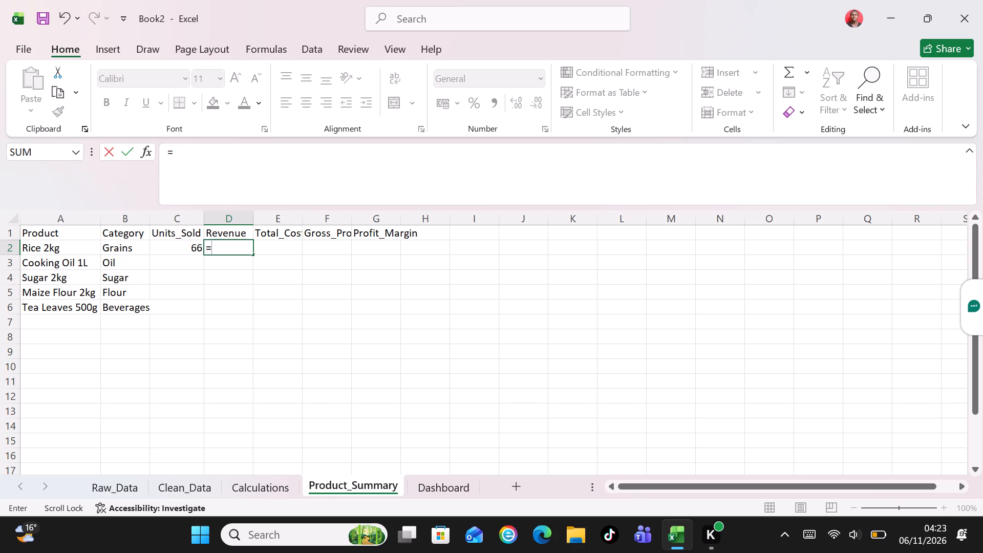
pyautogui.write('SUMIF')
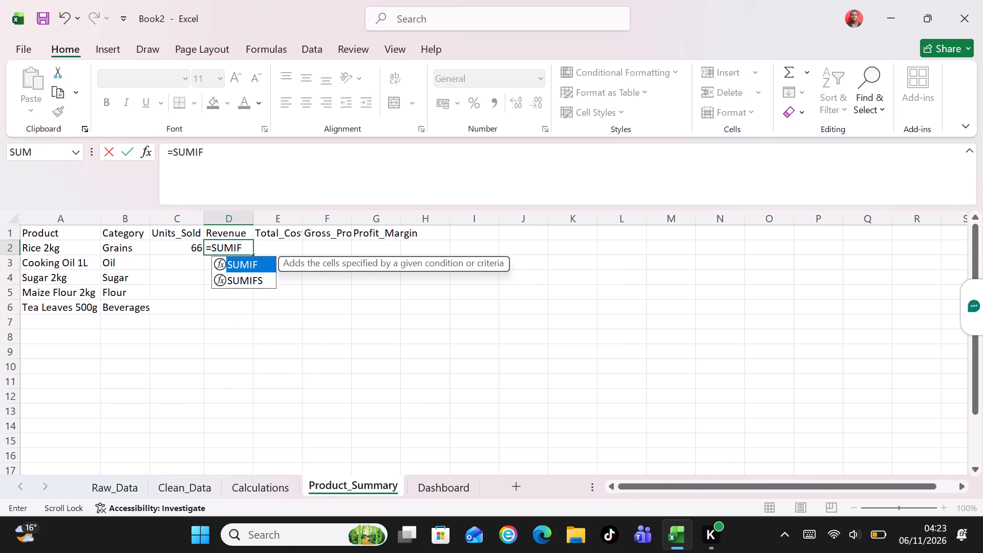
pyautogui.hotkey('shift', '(')
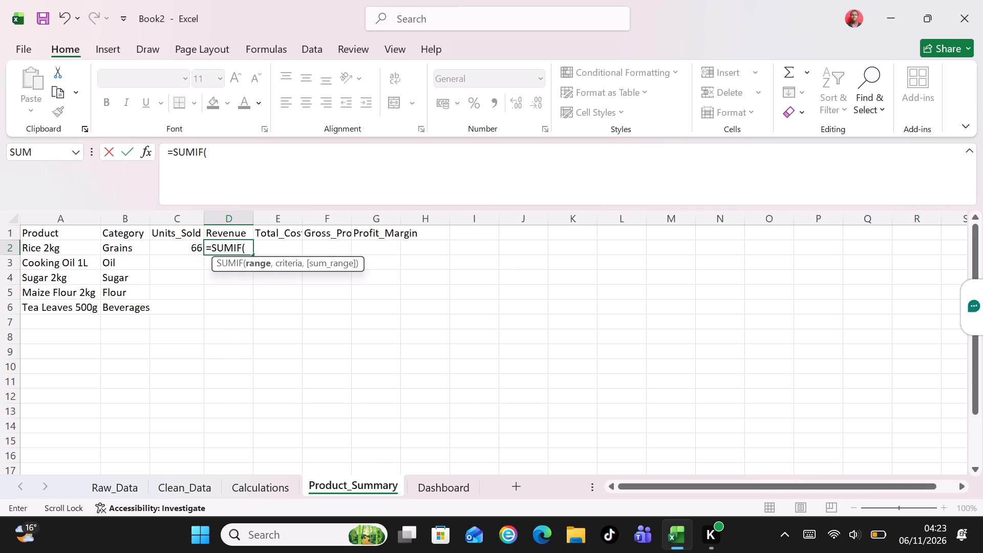
pyautogui.press('c')
pyautogui.write('lean')
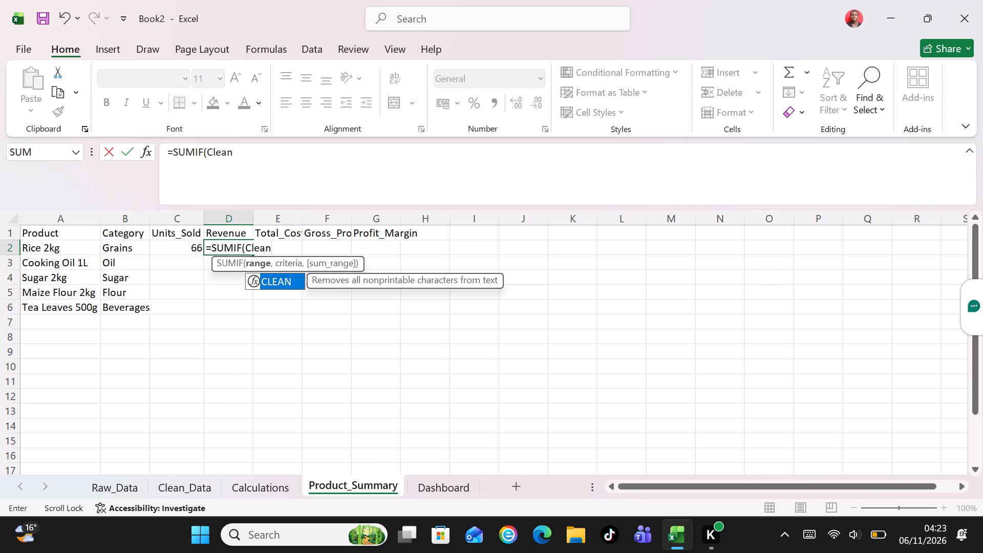
pyautogui.hotkey('shift', '_')
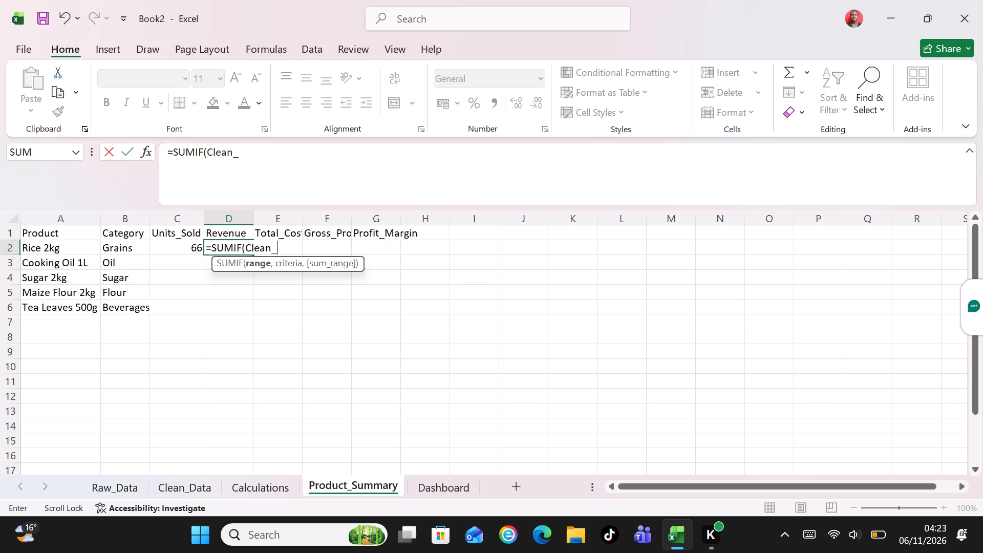
pyautogui.write('Data')
pyautogui.hotkey('shift', '!')
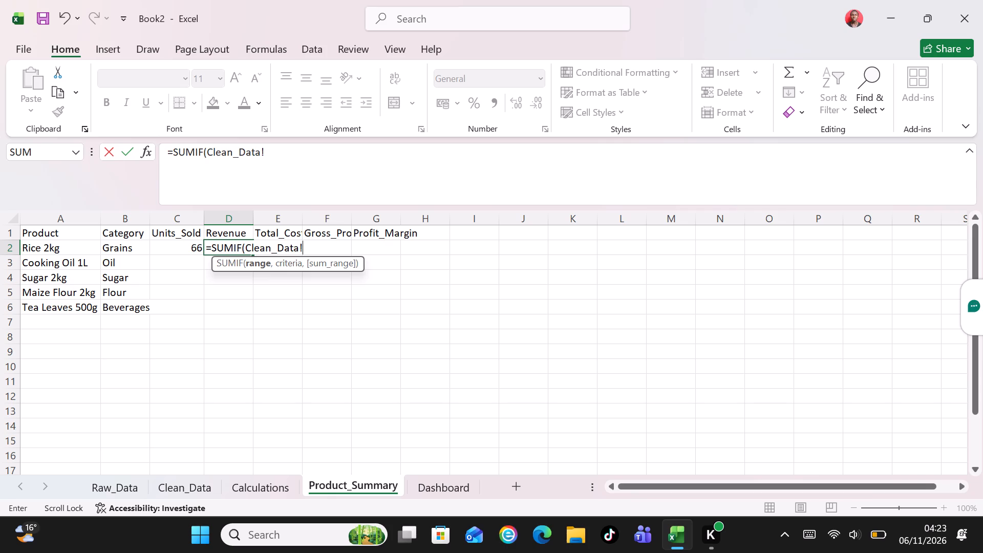
pyautogui.hotkey('shift', '$')
pyautogui.hotkey('shift', 'c')
pyautogui.hotkey('shift', '$')
pyautogui.press('2')
pyautogui.hotkey('shift', ':')
pyautogui.hotkey('shift', '$')
pyautogui.hotkey('shift', 'c')
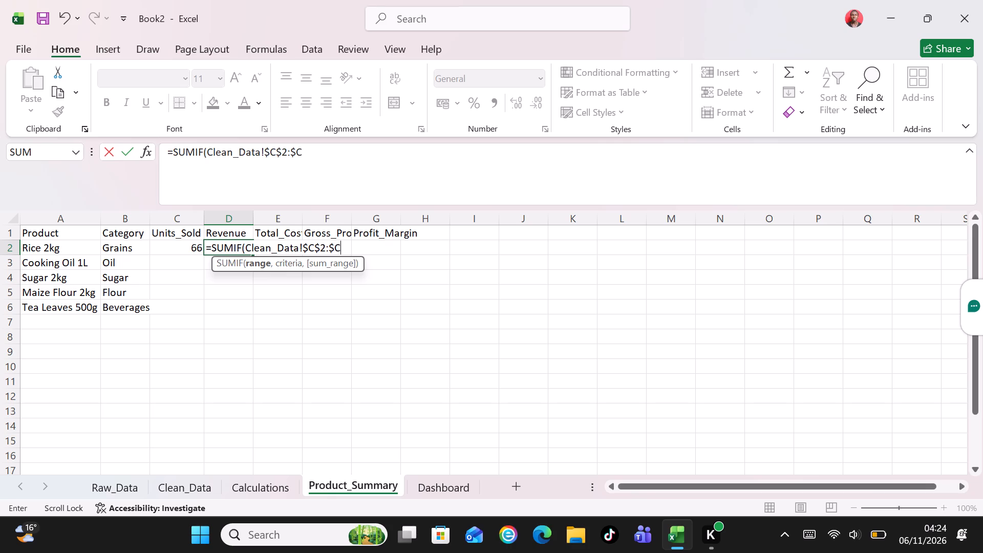
pyautogui.hotkey('shift', '$')
pyautogui.write('26')
pyautogui.press(',')
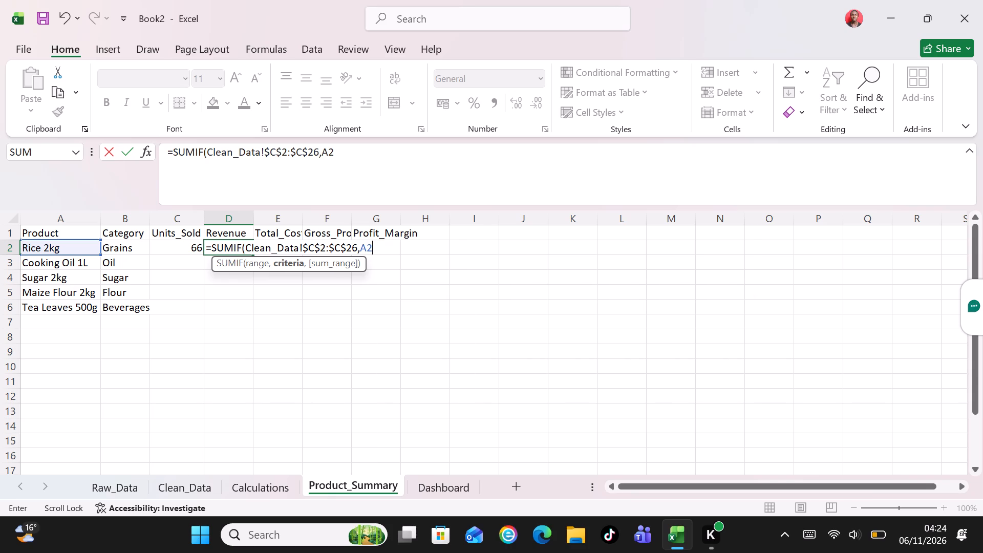
pyautogui.press(',')
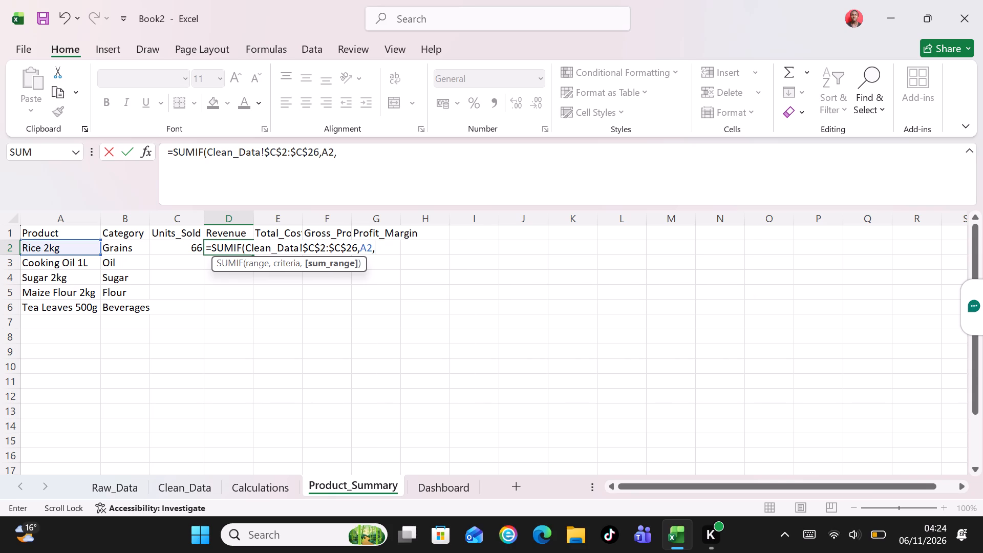
# Complete the SUMIF formula in D2 with the absolute sum range Clean_Data!$H$2:$H$26 and enter it.
pyautogui.press('c')
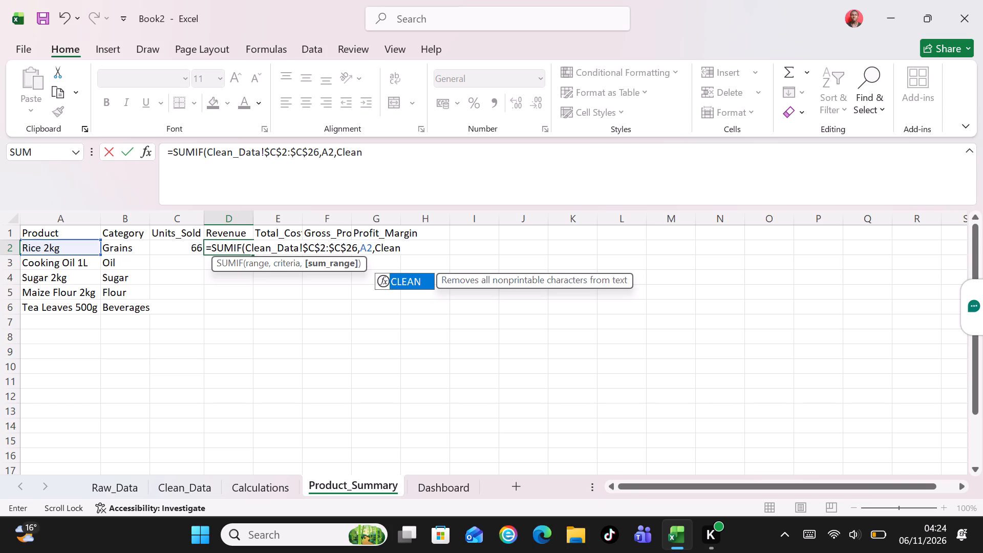
pyautogui.hotkey('shift', '_')
pyautogui.write('Data')
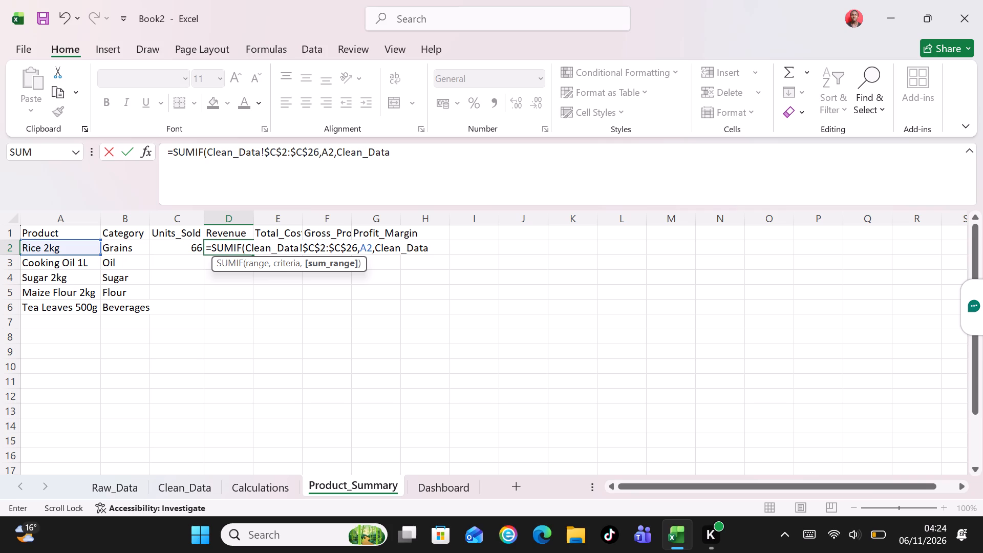
pyautogui.hotkey('shift', '!')
pyautogui.hotkey('shift', '$')
pyautogui.press('h')
pyautogui.hotkey('shift', '$')
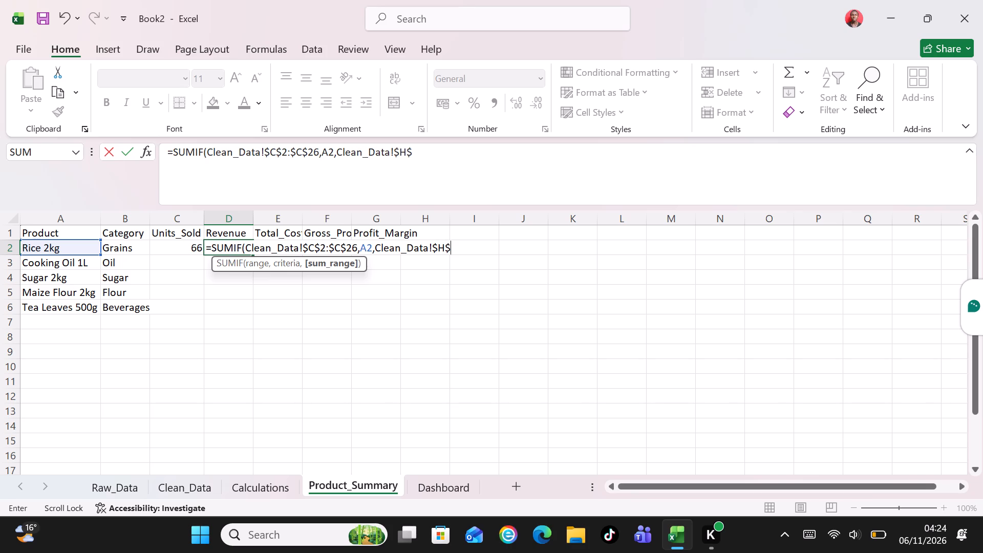
pyautogui.press('2')
pyautogui.hotkey('shift', ':')
pyautogui.hotkey('shift', '$')
pyautogui.press('h')
pyautogui.hotkey('shift', '$')
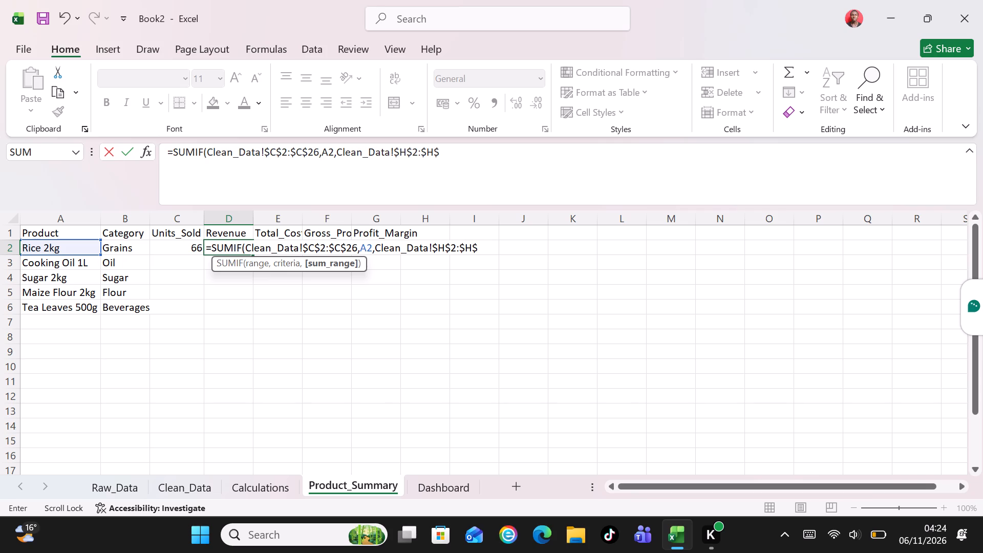
pyautogui.write('26')
pyautogui.hotkey('shift', ')')
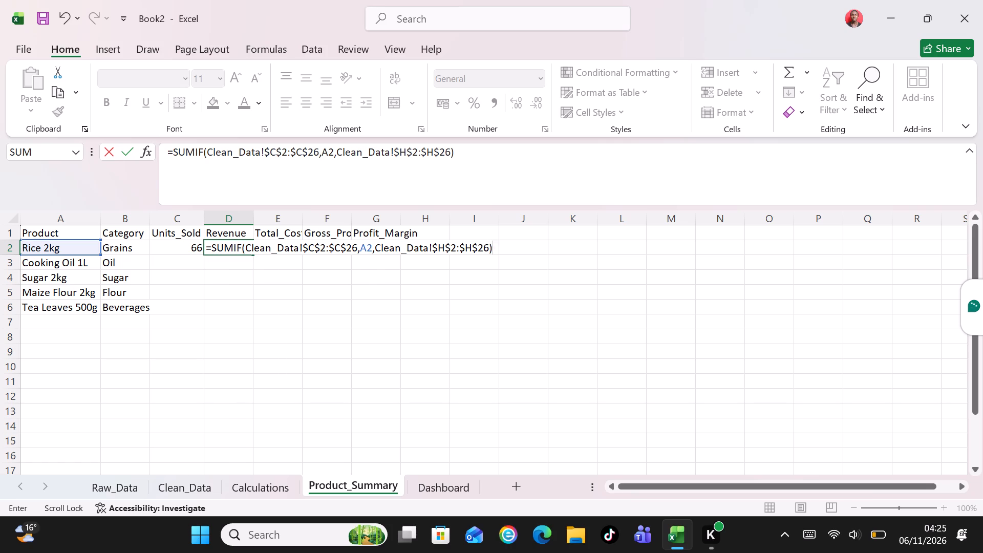
pyautogui.press('Return')
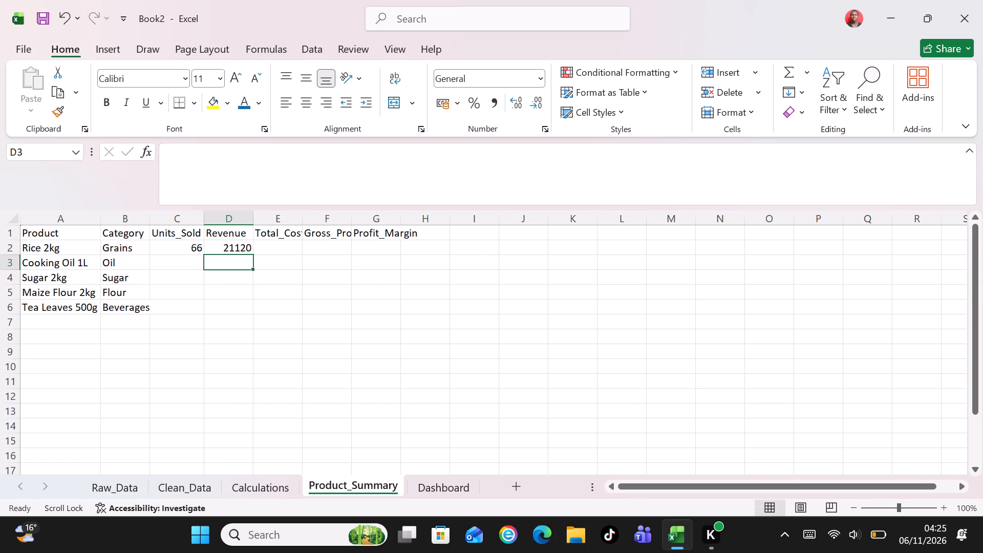
# Start a SUMIF formula in cell E2 under Total_Cost, with criteria range Clean_Data!$C$2:$C$26 and criteria A2.
pyautogui.click(269, 243)
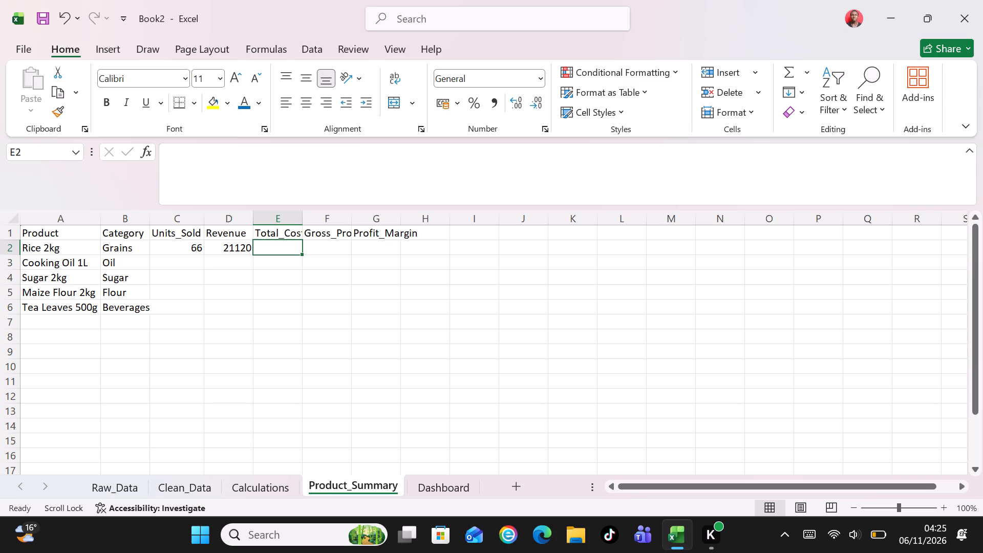
pyautogui.write('=SUMIF')
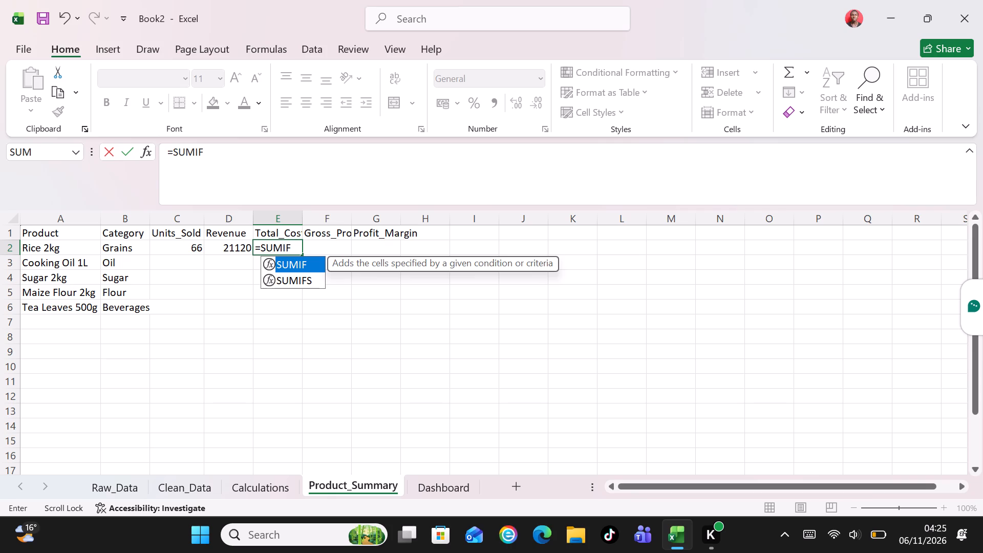
pyautogui.hotkey('shift', '(')
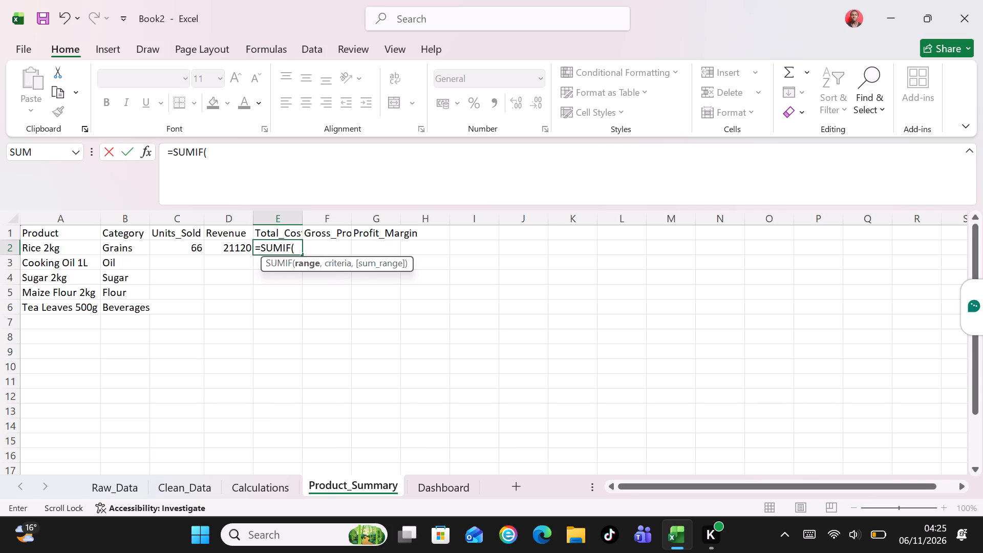
pyautogui.press('c')
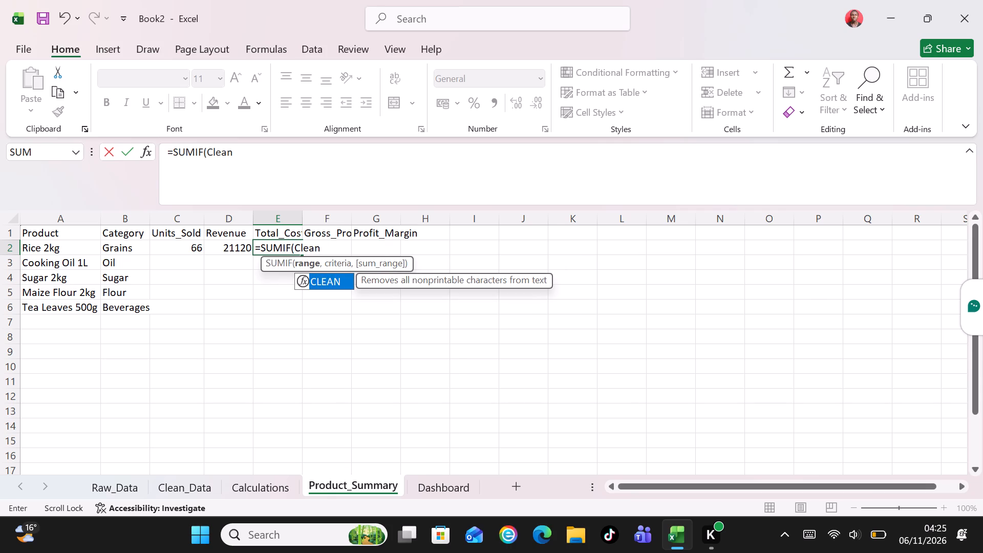
pyautogui.hotkey('shift', '_')
pyautogui.write('Data')
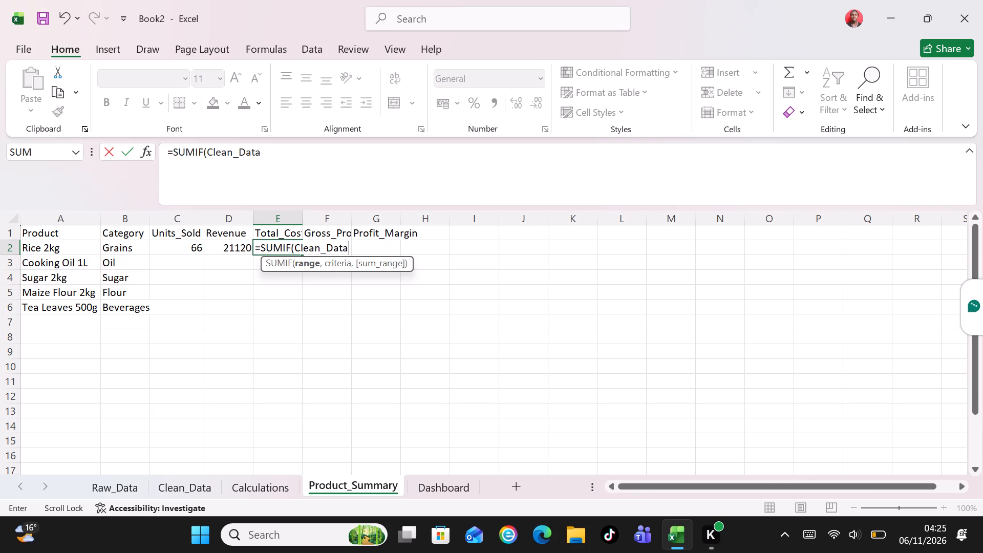
pyautogui.hotkey('shift', '!')
pyautogui.hotkey('shift', '$')
pyautogui.write('C$')
pyautogui.press('2')
pyautogui.hotkey('shift', ':')
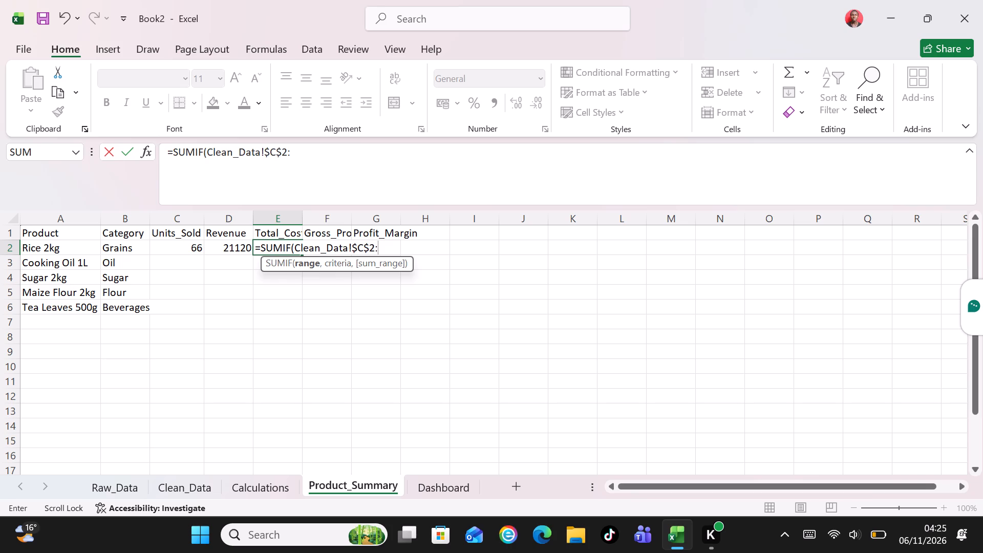
pyautogui.hotkey('shift', '$')
pyautogui.hotkey('shift', 'c')
pyautogui.hotkey('shift', '$')
pyautogui.write('26')
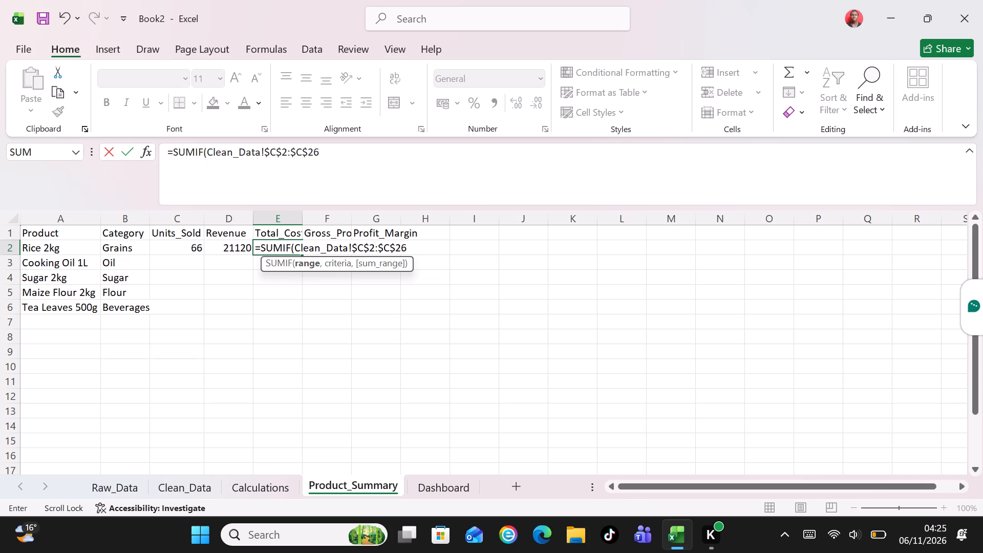
pyautogui.press(',')
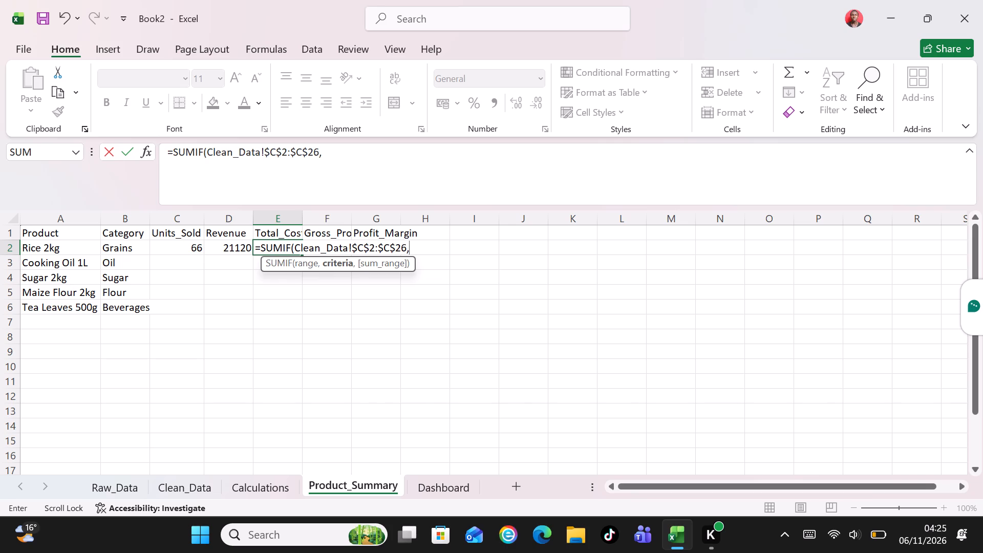
pyautogui.hotkey('shift', 'a')
pyautogui.press('2')
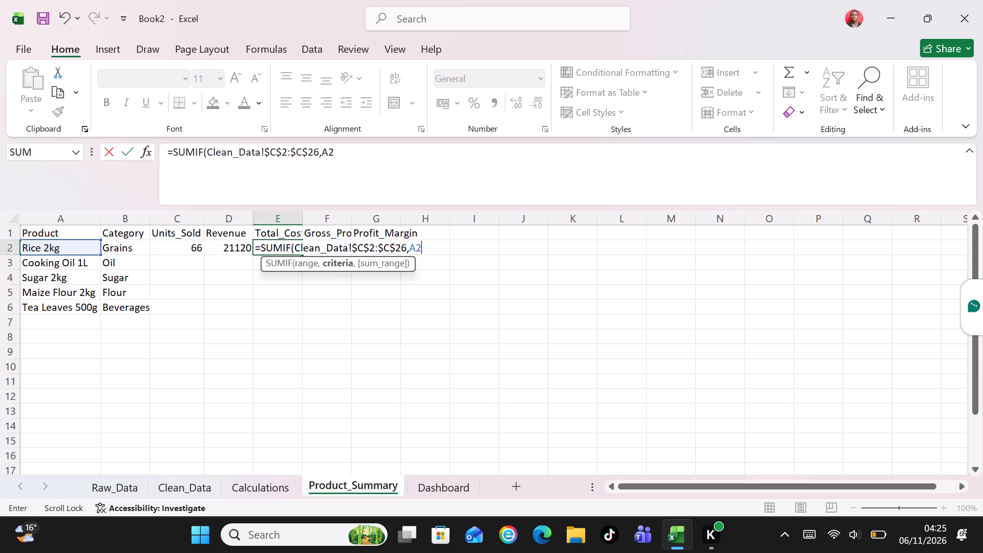
# Complete the SUMIF formula in E2 with the absolute sum range Clean_Data!$I$2:$I$26 and enter it.
pyautogui.press(',')
pyautogui.write('Clea')
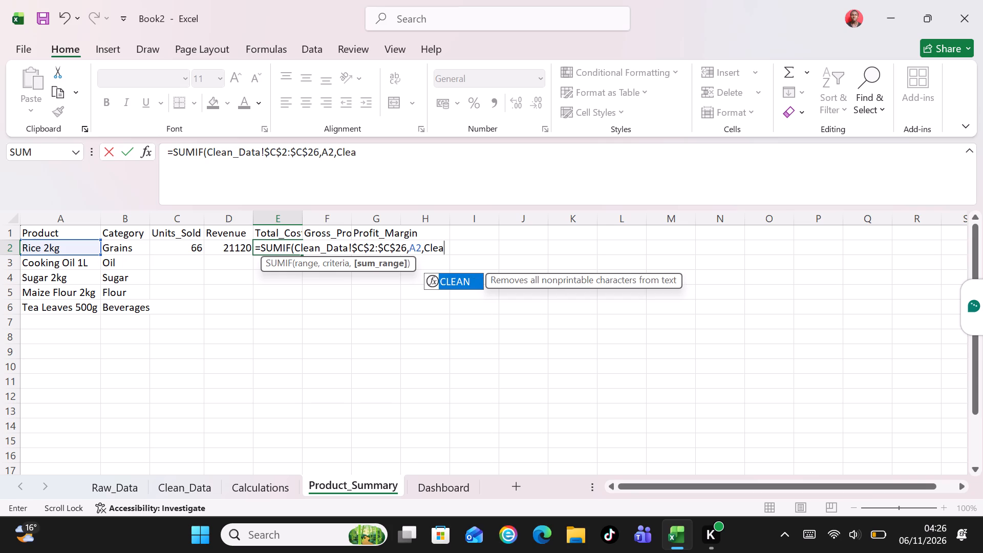
pyautogui.press('n')
pyautogui.hotkey('shift', '_')
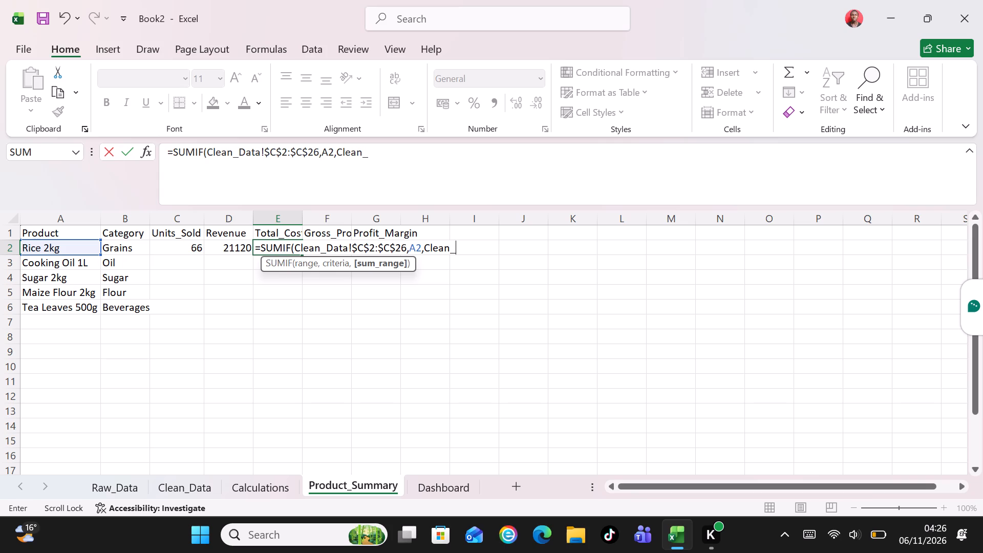
pyautogui.write('Data')
pyautogui.hotkey('shift', '!')
pyautogui.hotkey('shift', '$')
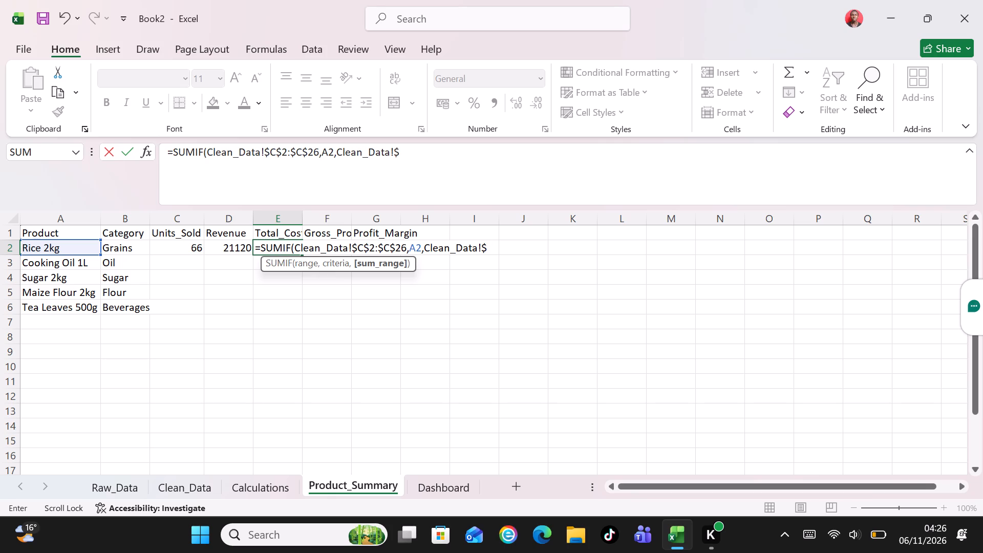
pyautogui.press('i')
pyautogui.press('BackSpace')
pyautogui.hotkey('shift', 'i')
pyautogui.hotkey('shift', '$')
pyautogui.press('2')
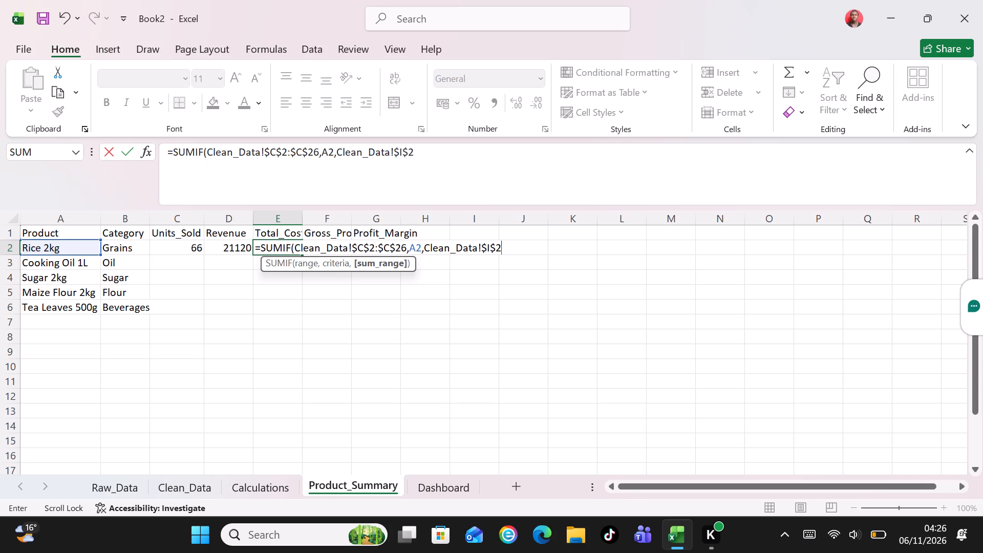
pyautogui.hotkey('shift', ':')
pyautogui.hotkey('shift', '$')
pyautogui.press('i')
pyautogui.hotkey('shift', '$')
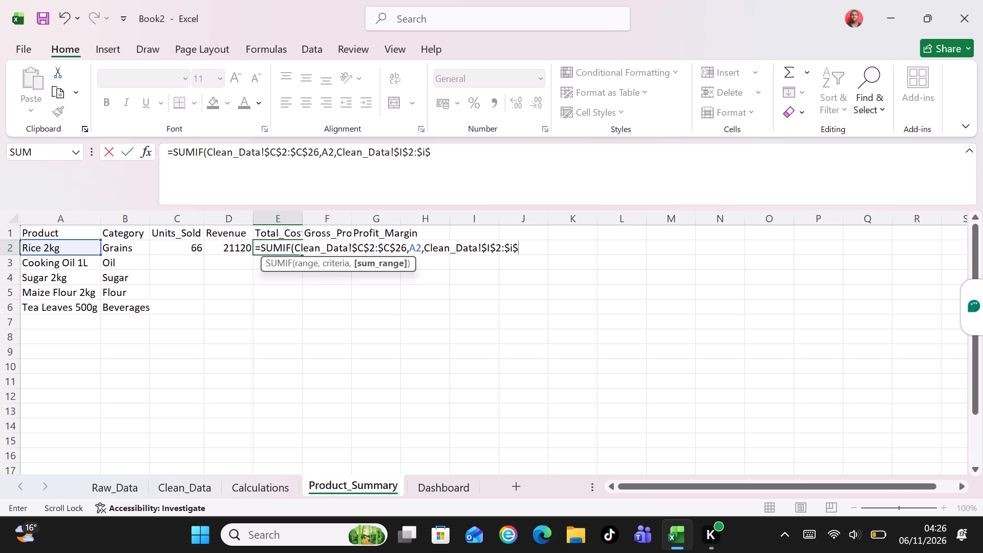
pyautogui.press('BackSpace')
pyautogui.press('BackSpace')
pyautogui.press('i')
pyautogui.hotkey('shift', '$')
pyautogui.write('26')
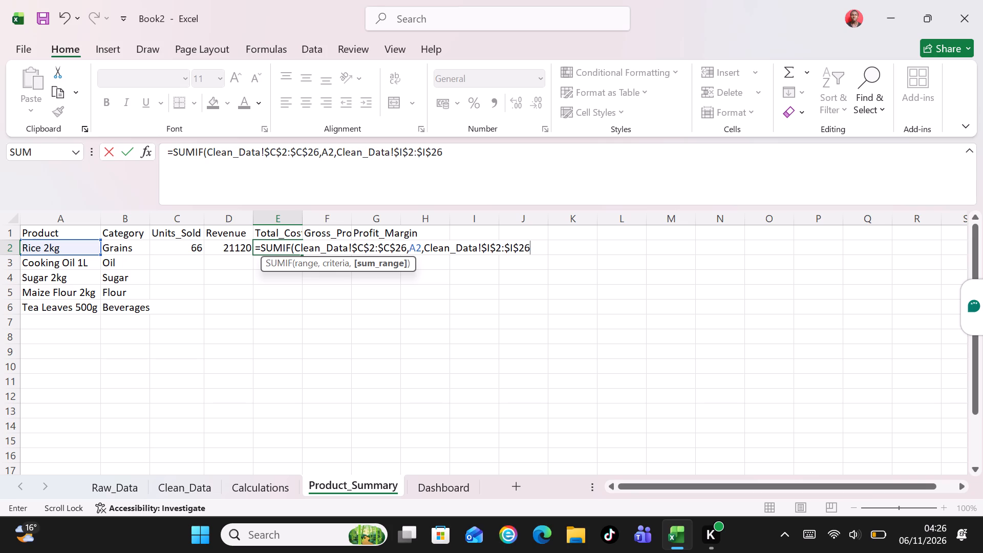
pyautogui.hotkey('shift', ')')
pyautogui.press('Tab')
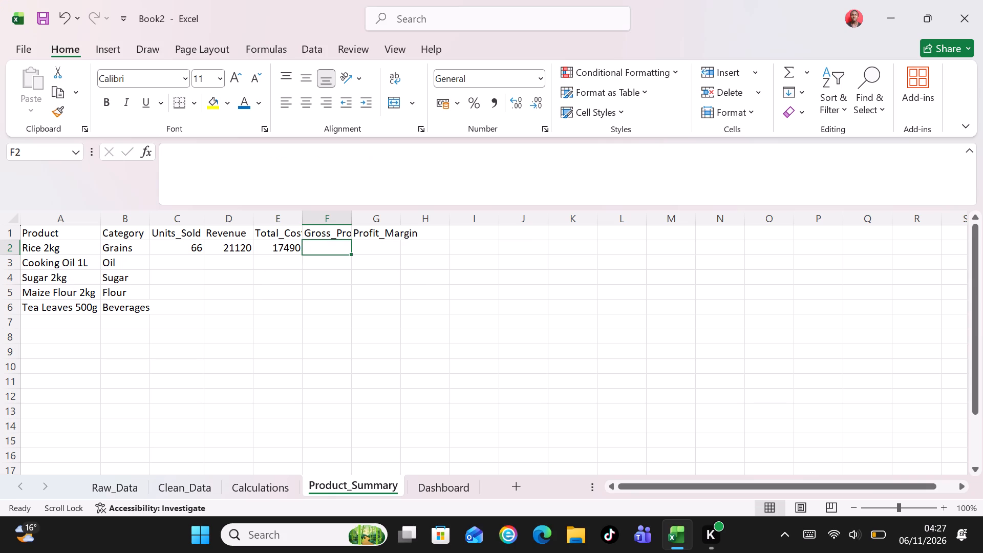
# Enter the gross profit formula =D2-E2 in cell F2.
pyautogui.press('=')
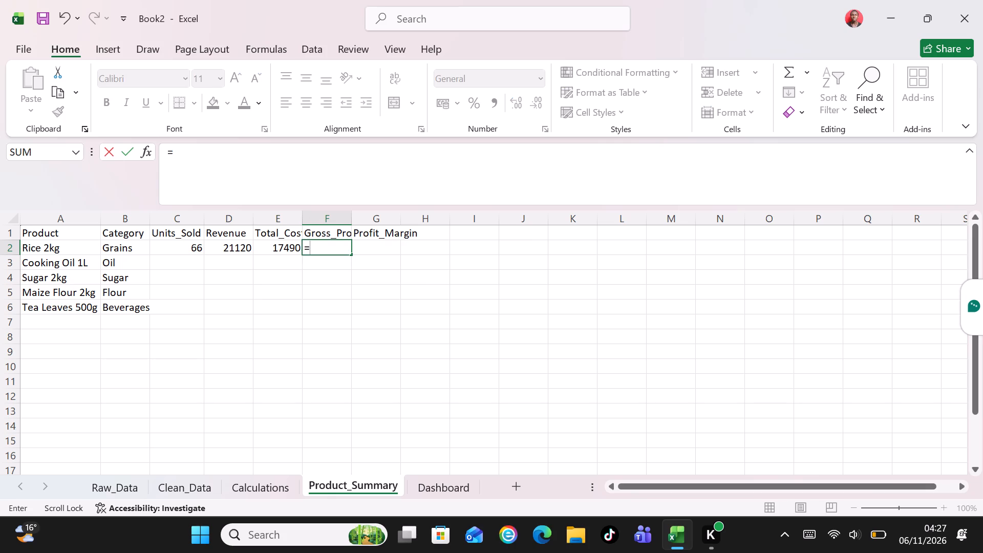
pyautogui.write('D2')
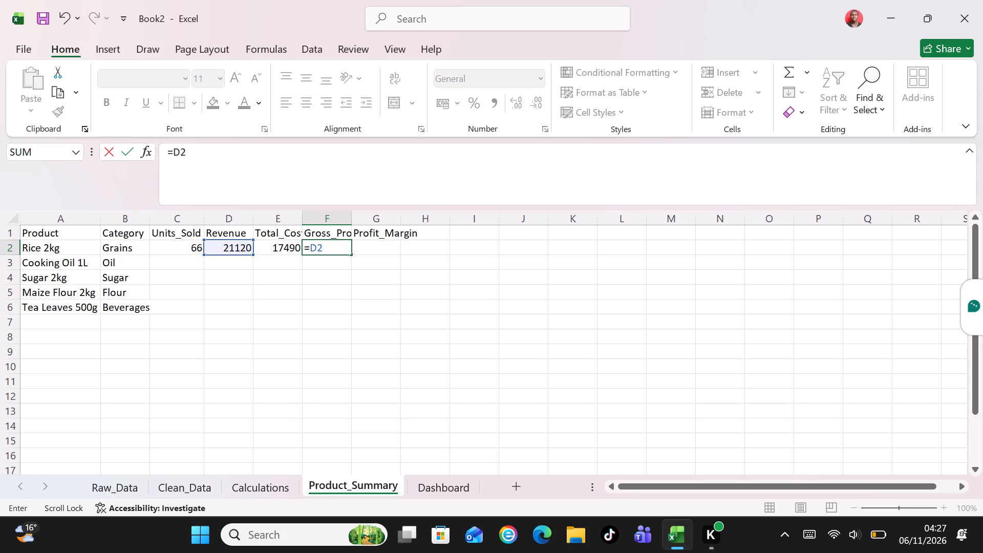
pyautogui.press('-')
pyautogui.write('E2')
pyautogui.press('Tab')
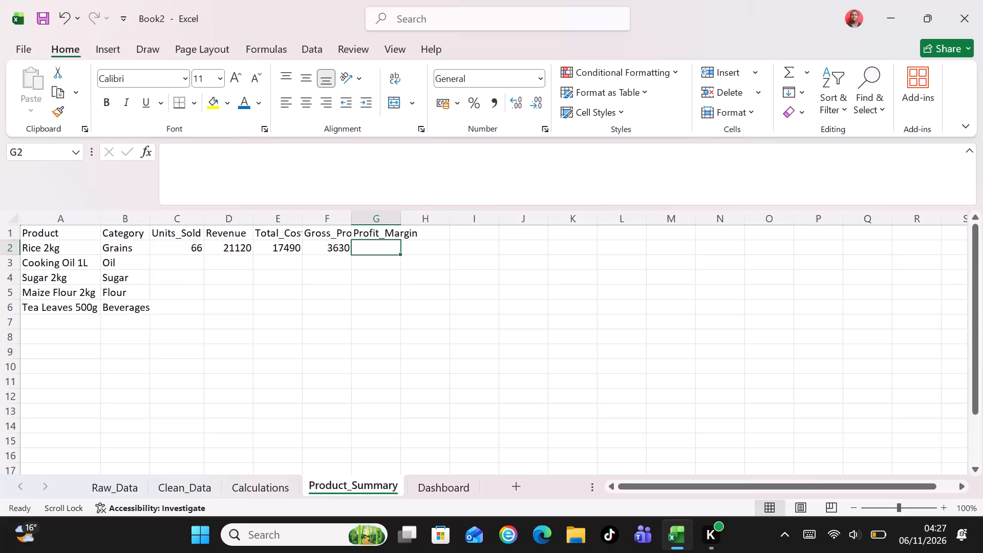
# Enter the profit margin formula =F2/D2 in cell G2.
pyautogui.press('=')
pyautogui.write('F2')
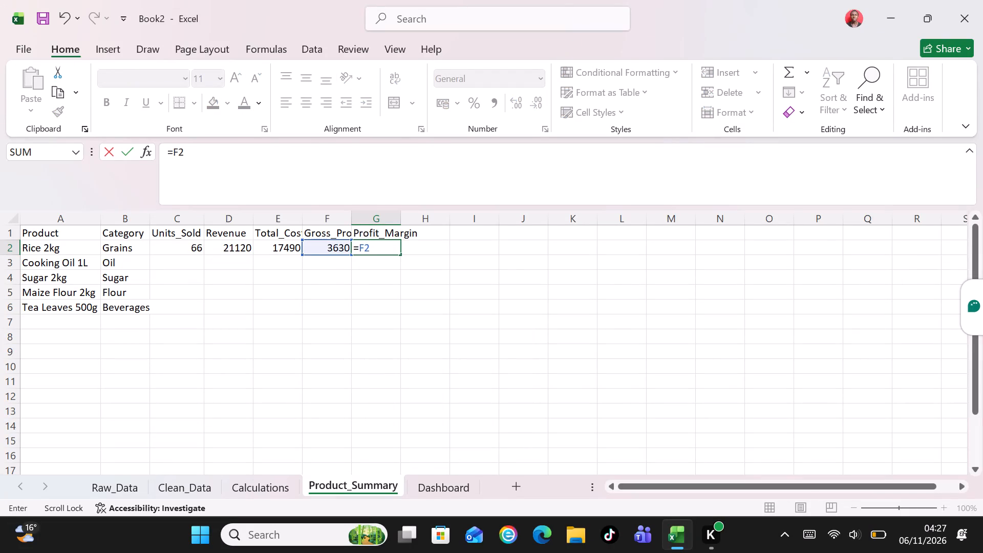
pyautogui.press('/')
pyautogui.write('D2')
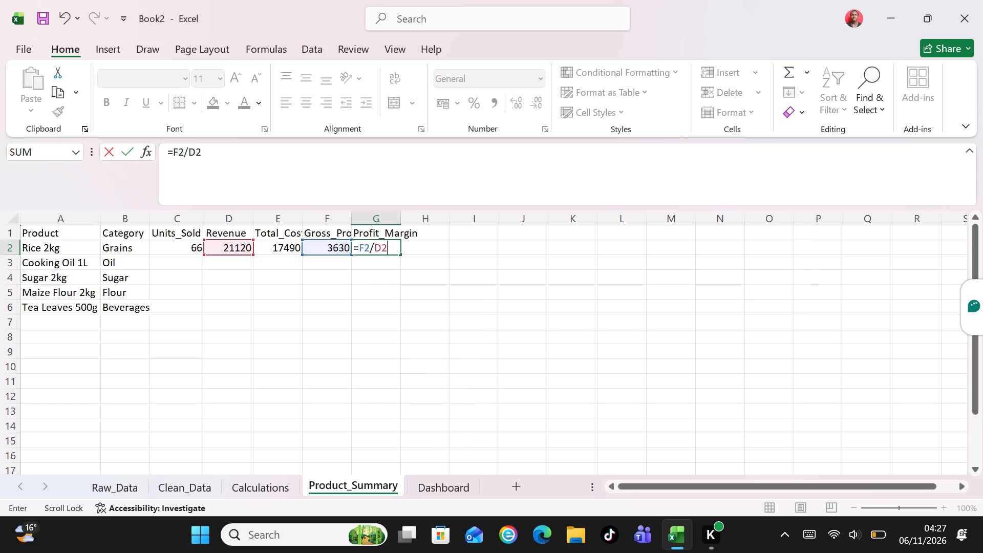
pyautogui.press('Return')
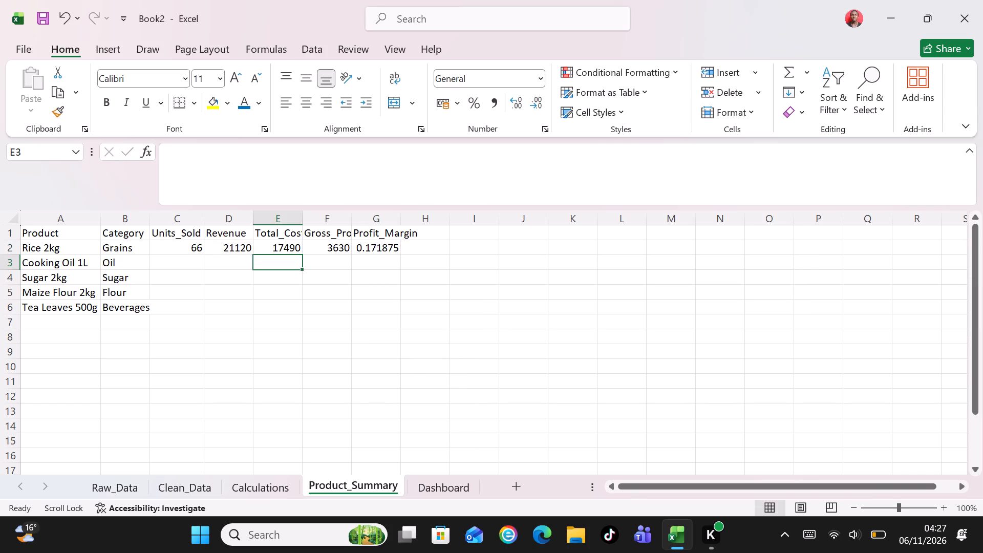
# Format the profit margin in cell G2 as a percentage.
pyautogui.click(375, 245)
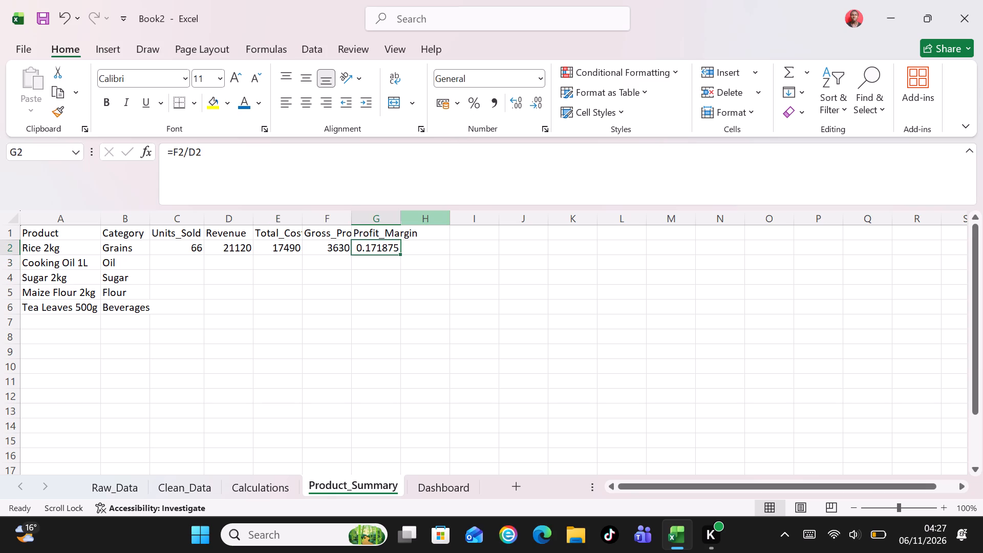
pyautogui.click(472, 110)
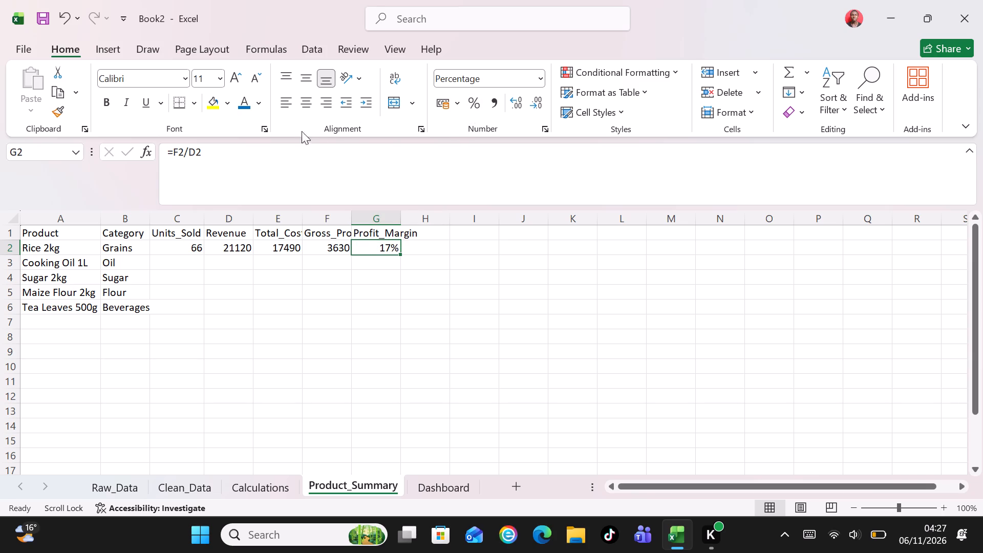
# Copy the Units_Sold SUMIF formula from cell C2 to the range C3:C6.
pyautogui.click(195, 247)
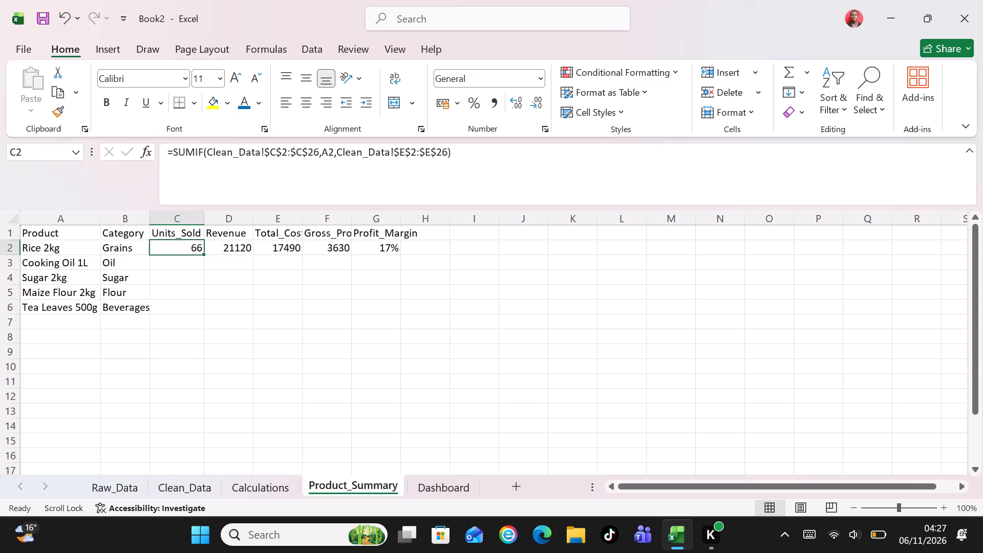
pyautogui.hotkey('ctrl', 'c')
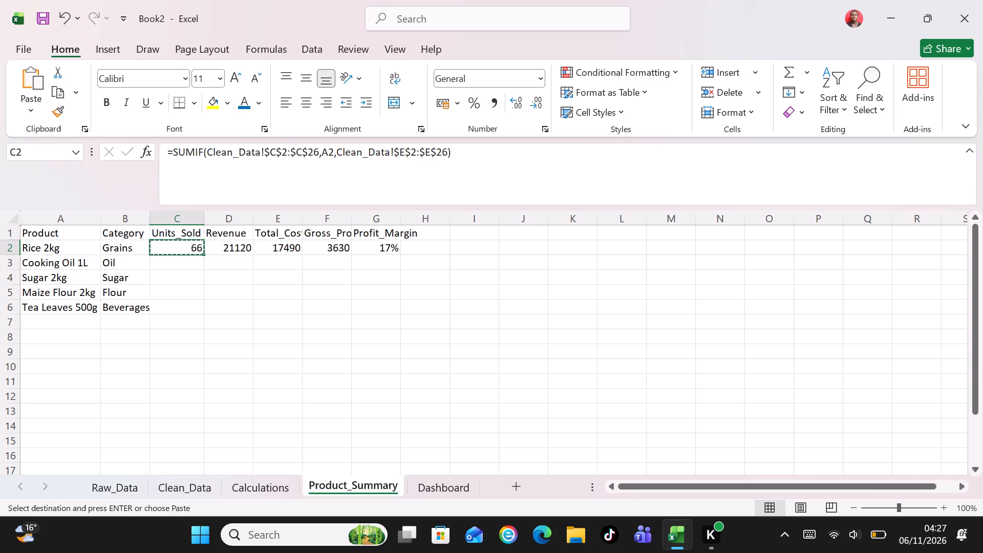
pyautogui.click(35, 151)
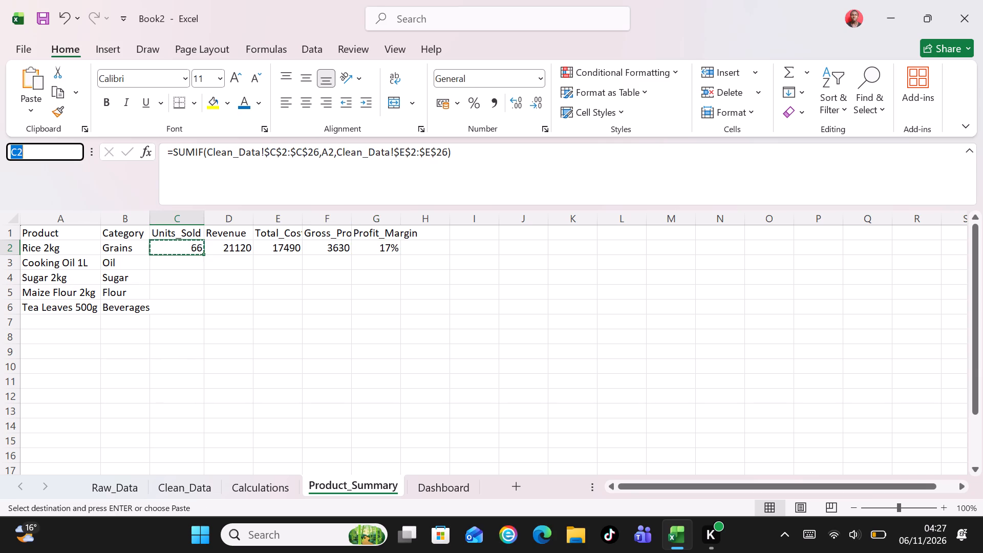
pyautogui.press('BackSpace')
pyautogui.write('C3')
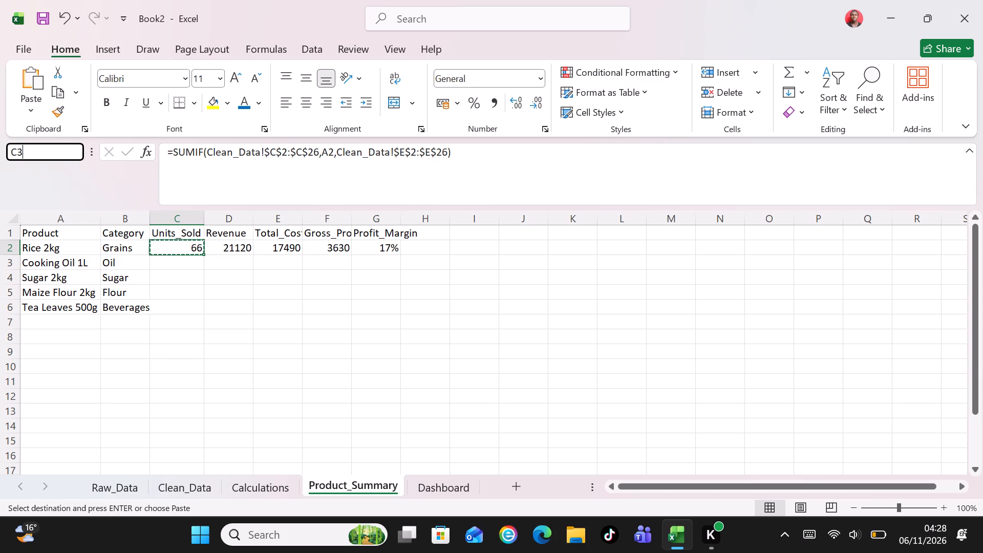
pyautogui.hotkey('shift', ':')
pyautogui.write('C6')
pyautogui.press('Return')
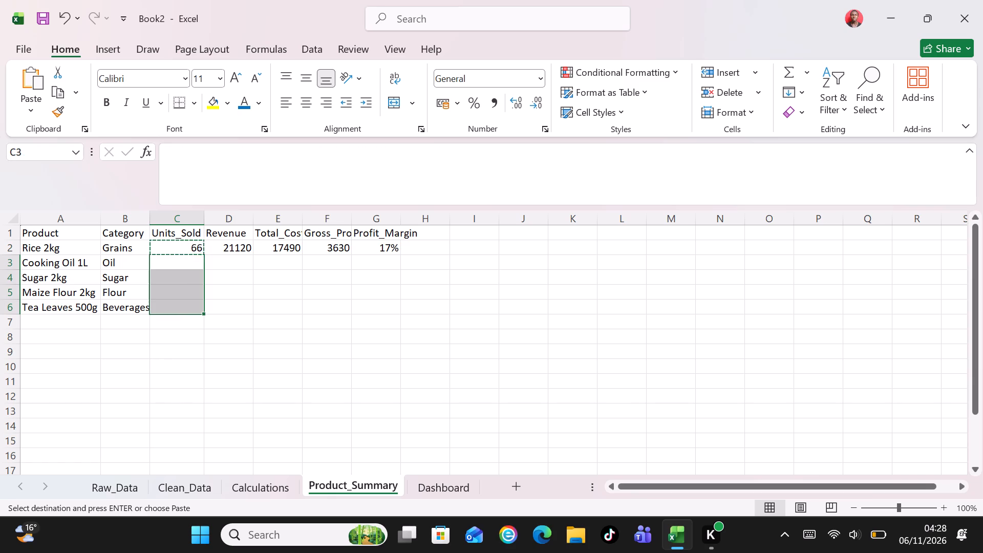
pyautogui.hotkey('ctrl', 'v')
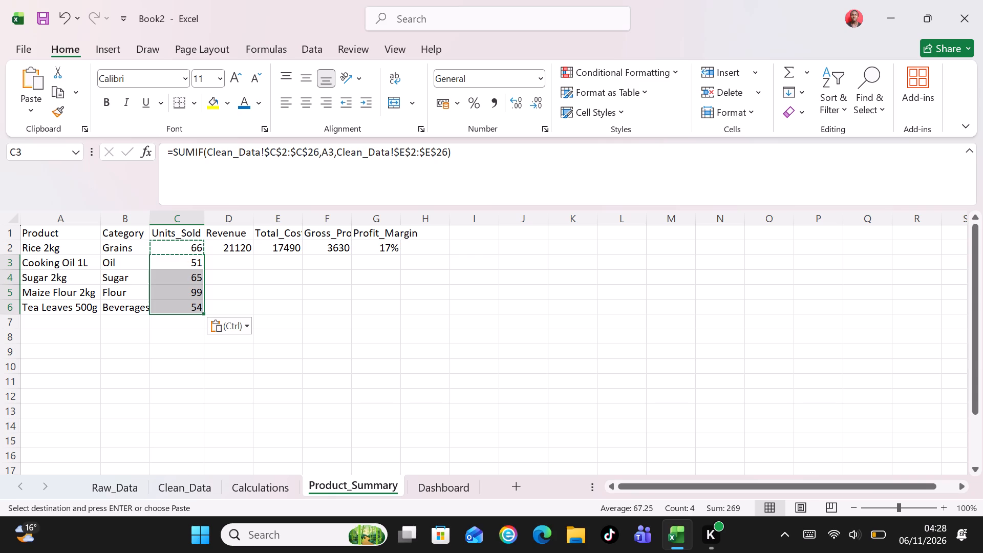
# Copy the Revenue SUMIF formula from cell D2 to the range D3:D6.
pyautogui.click(237, 250)
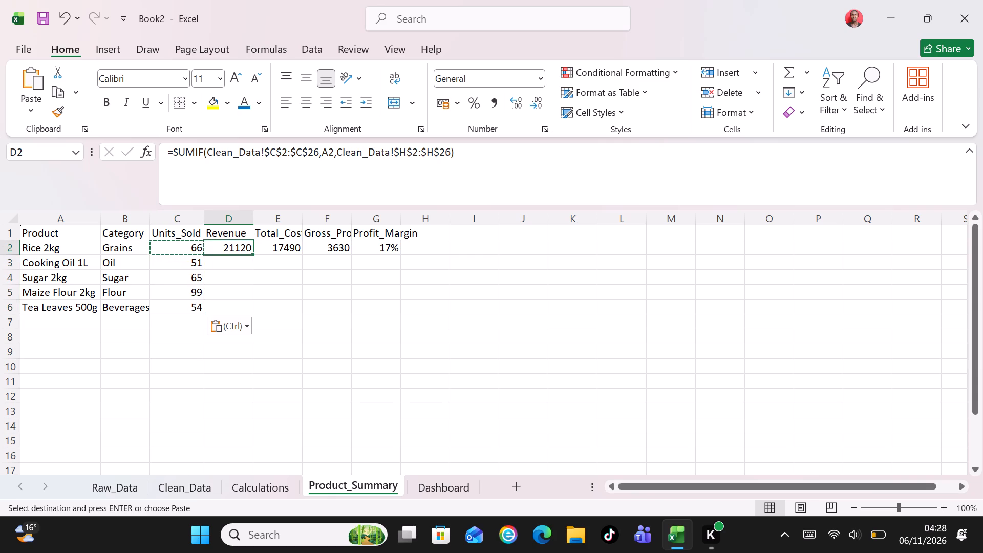
pyautogui.hotkey('ctrl', 'c')
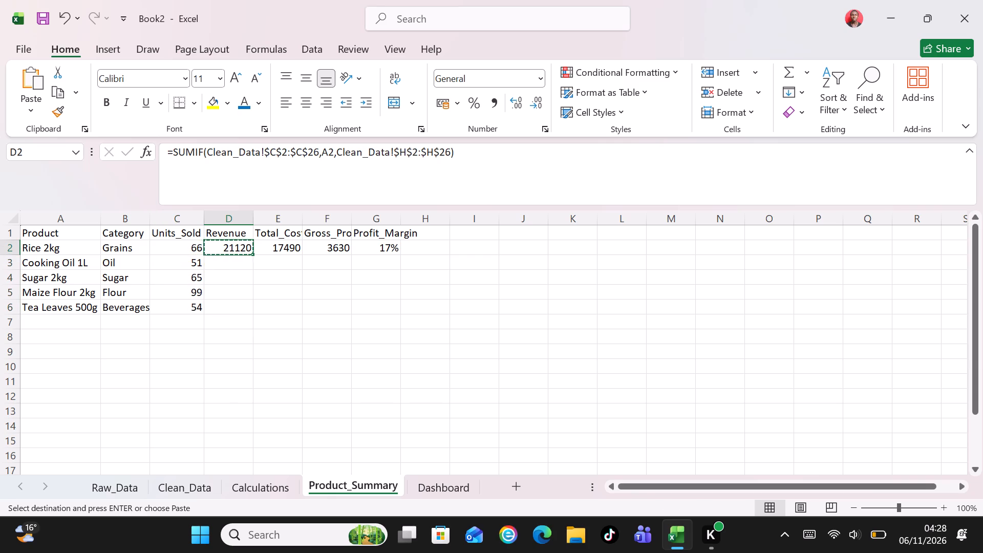
pyautogui.click(35, 154)
pyautogui.press('BackSpace')
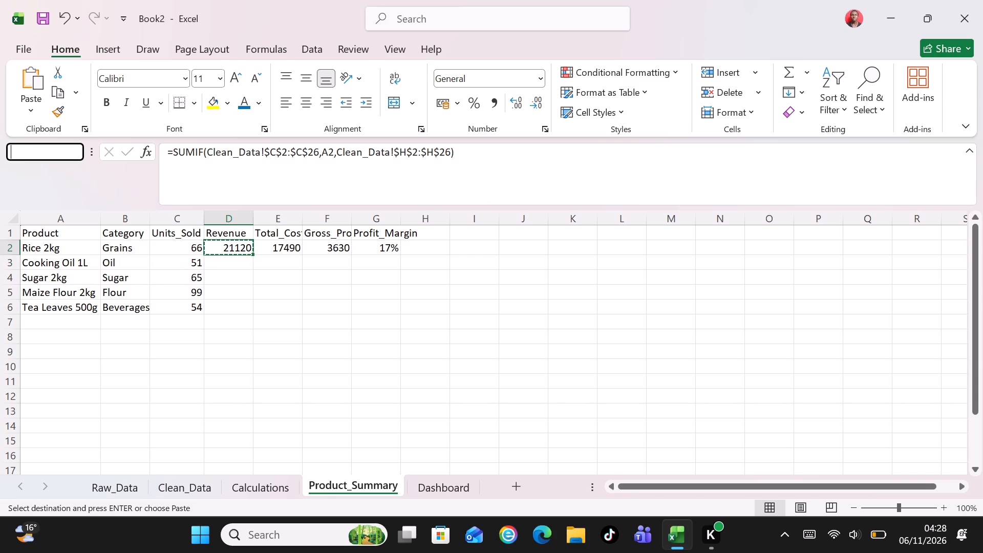
pyautogui.write('D3')
pyautogui.hotkey('shift', ':')
pyautogui.write('D6')
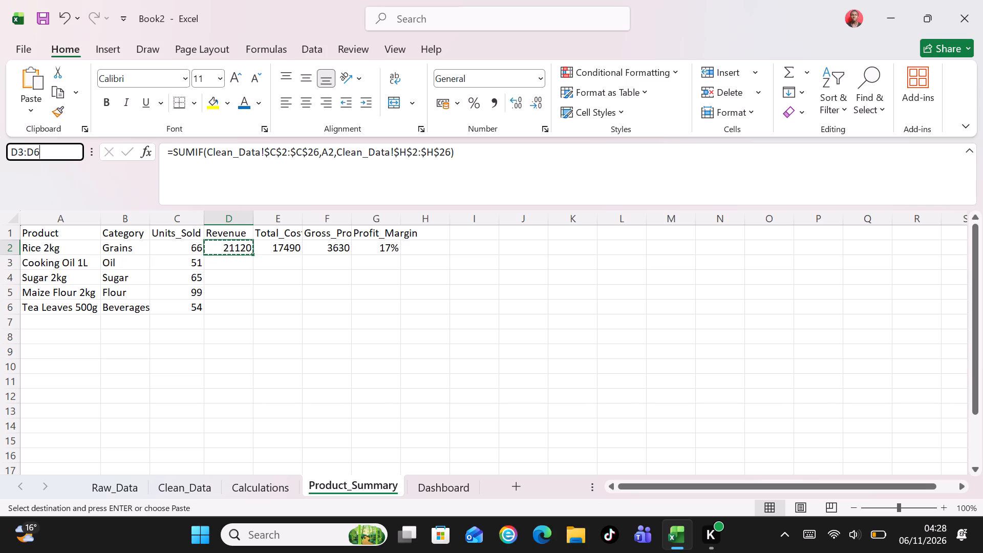
pyautogui.press('Return')
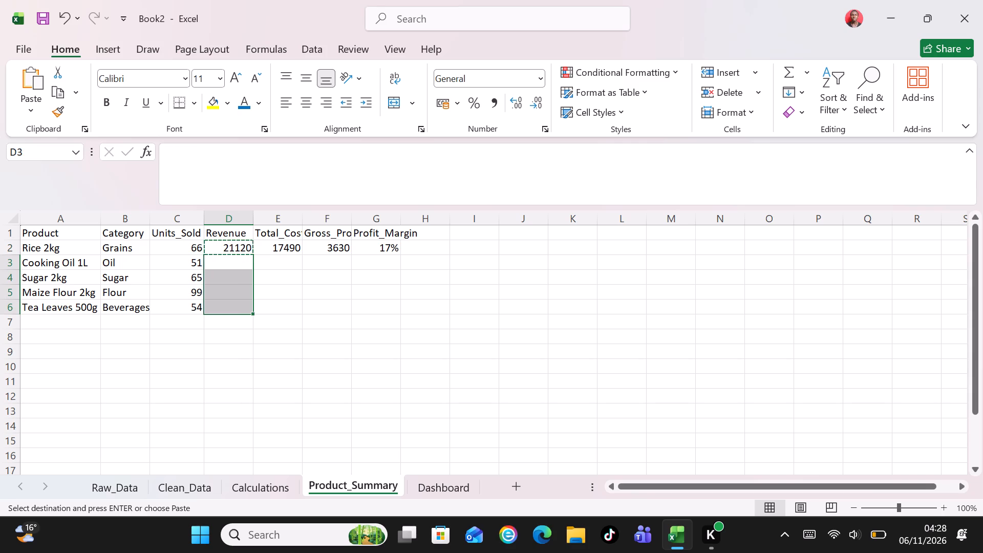
pyautogui.hotkey('ctrl', 'v')
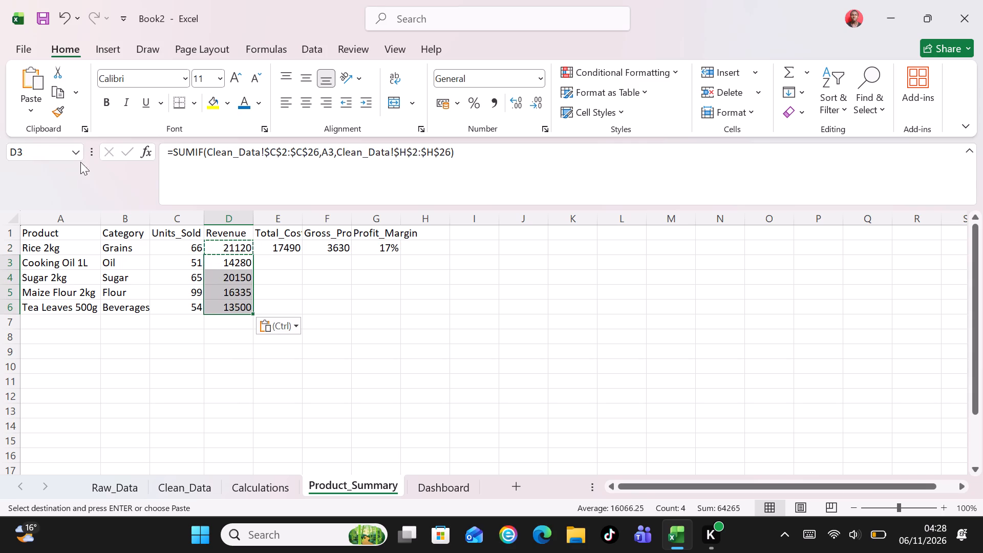
# Copy the total cost SUMIF formula from cell E2 to the range E3:E6.
pyautogui.click(299, 249)
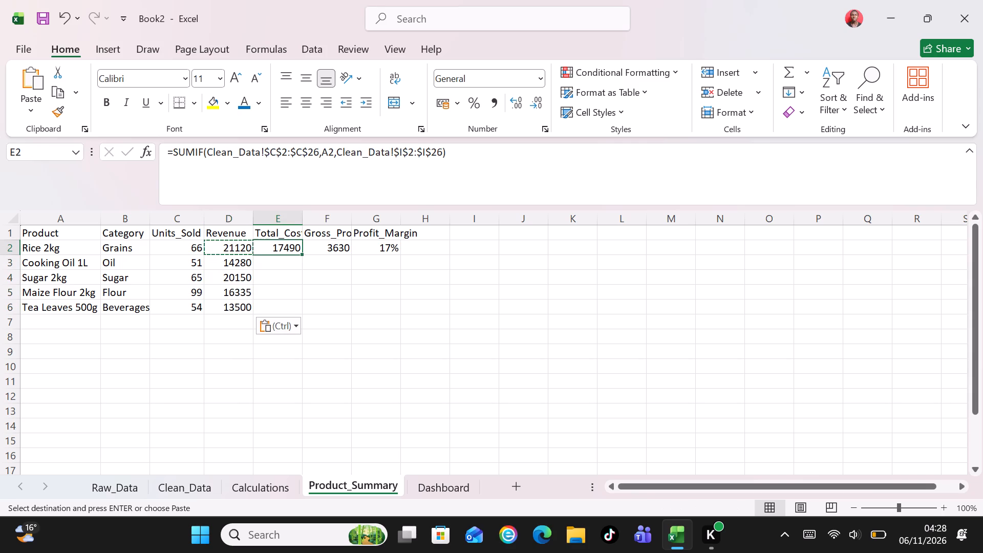
pyautogui.hotkey('ctrl', 'c')
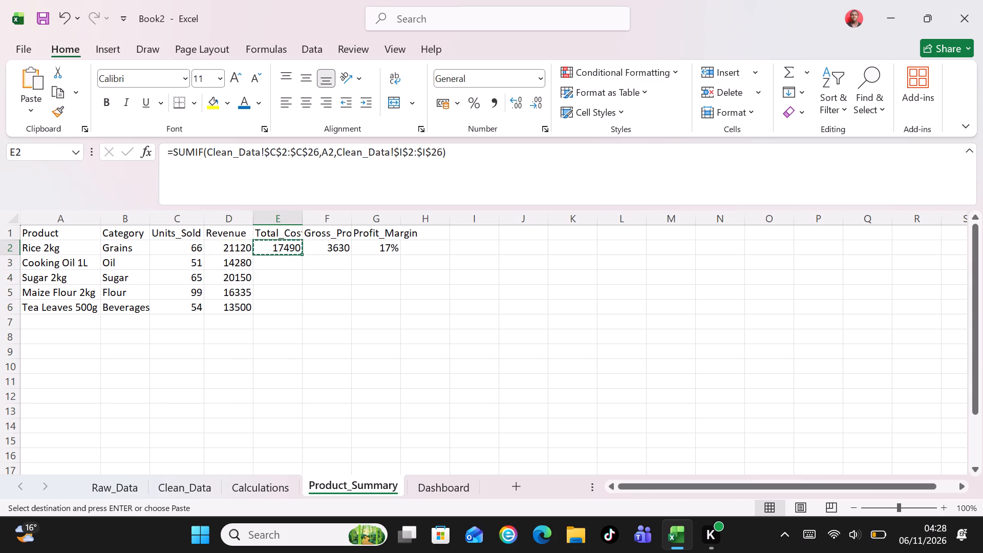
pyautogui.click(25, 148)
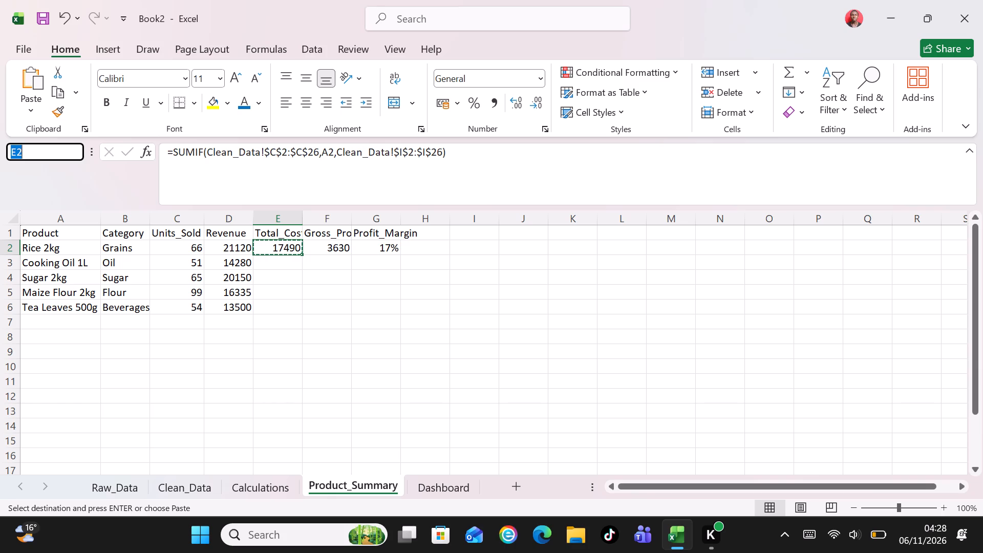
pyautogui.press('BackSpace')
pyautogui.write('E3')
pyautogui.hotkey('shift', ':')
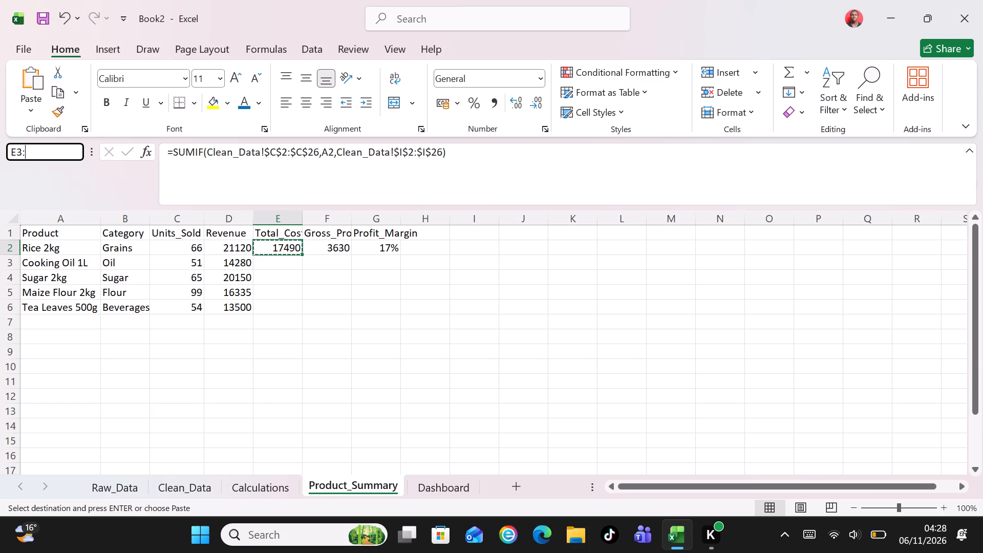
pyautogui.write('E6')
pyautogui.press('Return')
pyautogui.hotkey('ctrl', 'v')
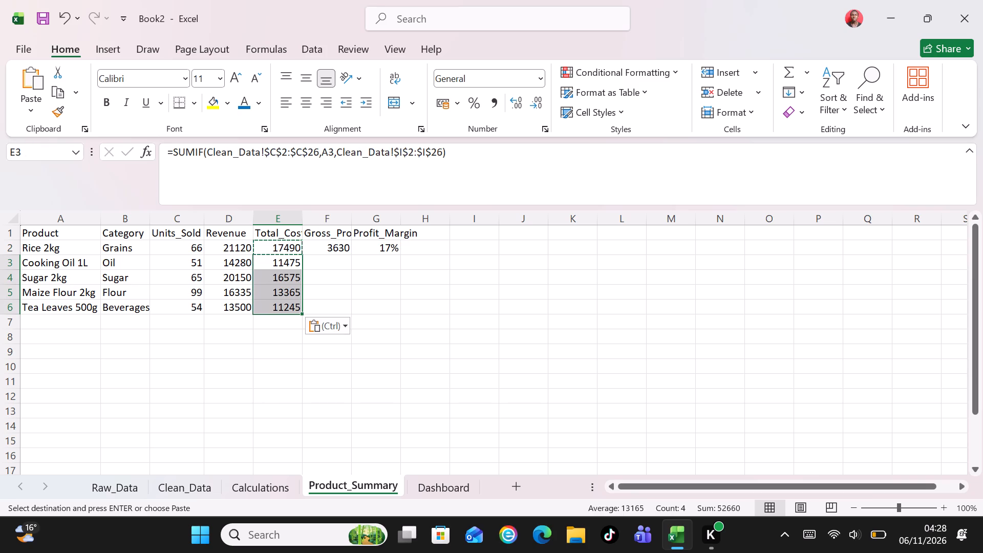
# Copy the gross profit formula from cell F2 to the range F3:F6.
pyautogui.click(337, 249)
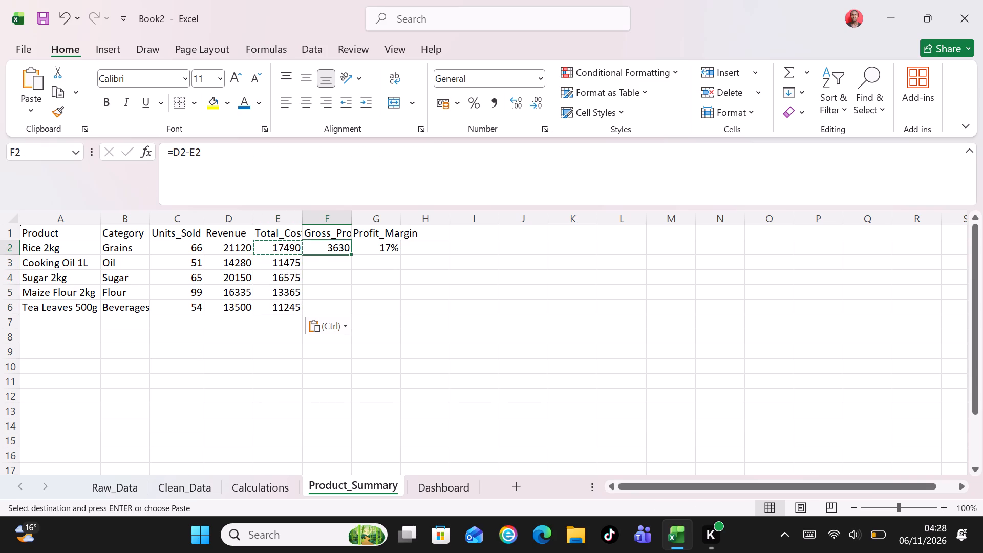
pyautogui.hotkey('ctrl', 'c')
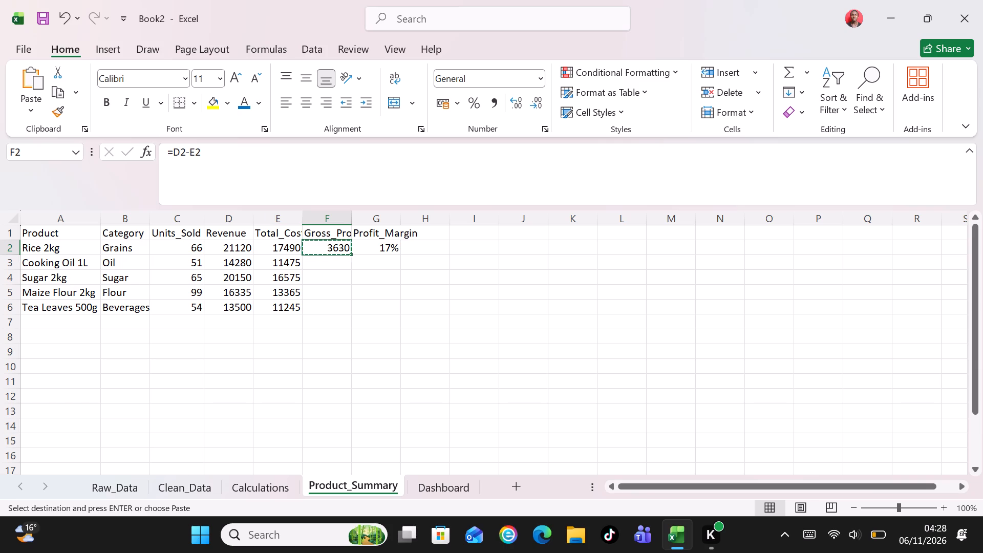
pyautogui.click(24, 152)
pyautogui.press('BackSpace')
pyautogui.press('f')
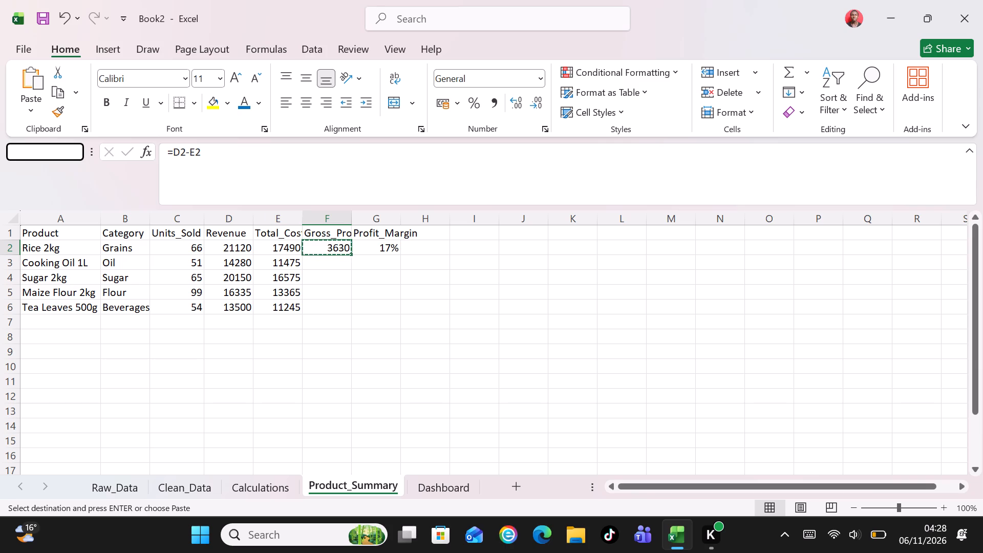
pyautogui.press('3')
pyautogui.hotkey('shift', ':')
pyautogui.press('f')
pyautogui.press('6')
pyautogui.press('Return')
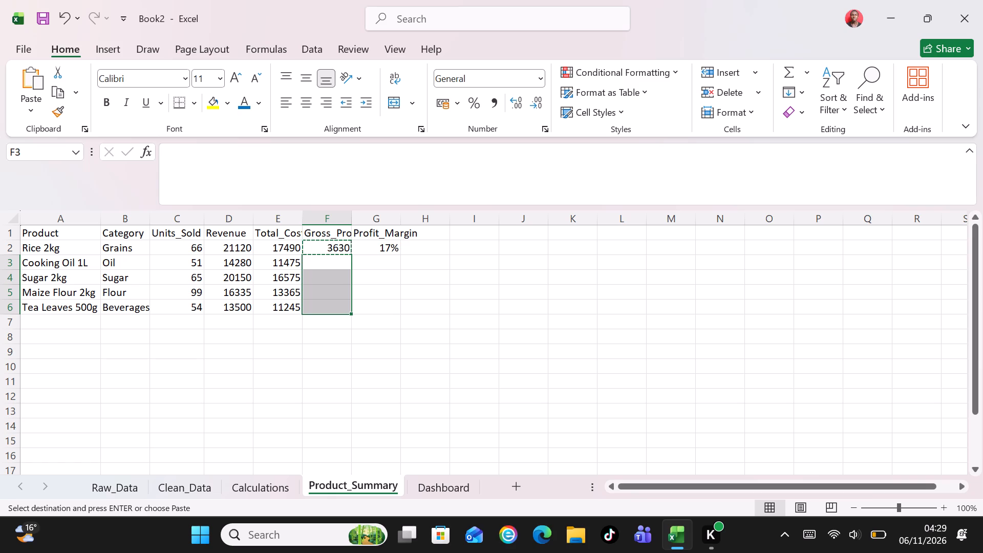
pyautogui.hotkey('ctrl', 'v')
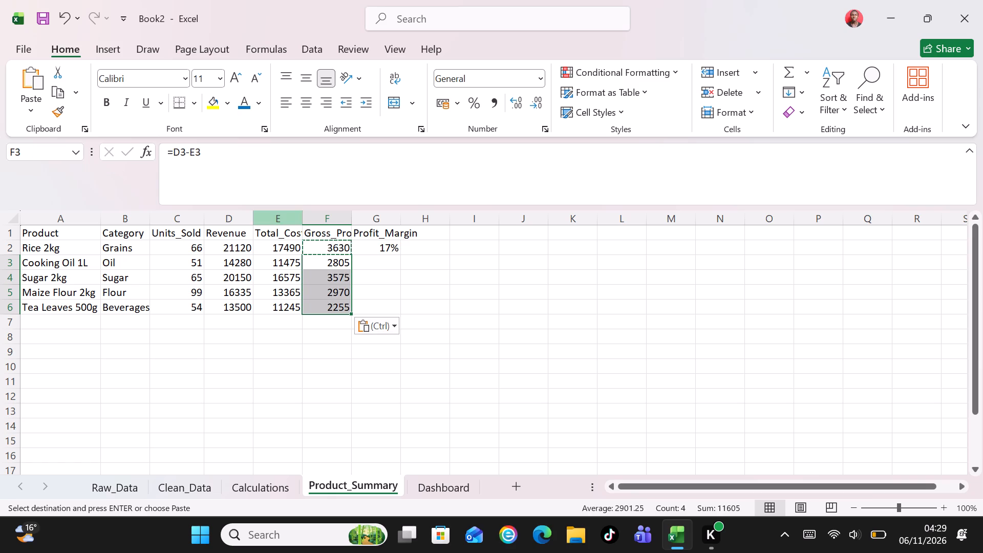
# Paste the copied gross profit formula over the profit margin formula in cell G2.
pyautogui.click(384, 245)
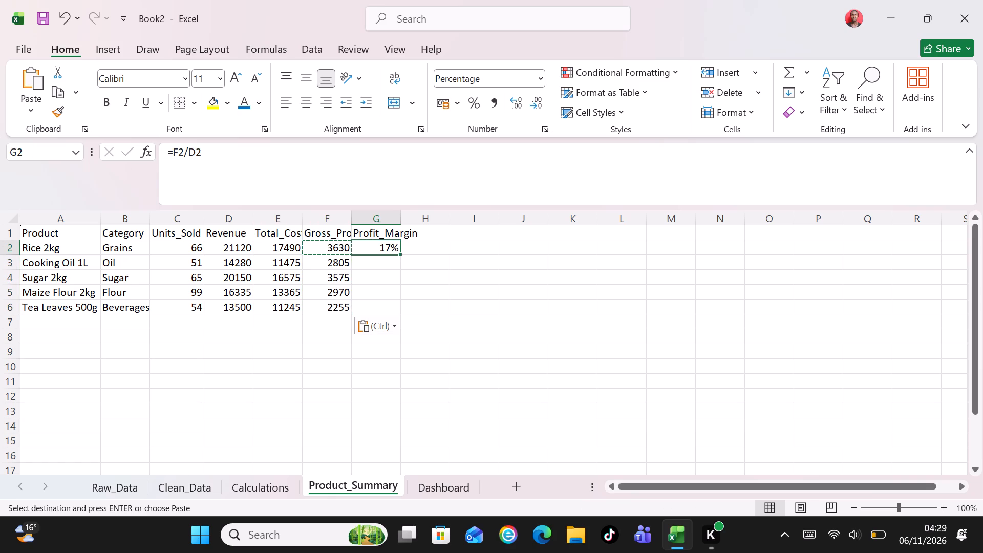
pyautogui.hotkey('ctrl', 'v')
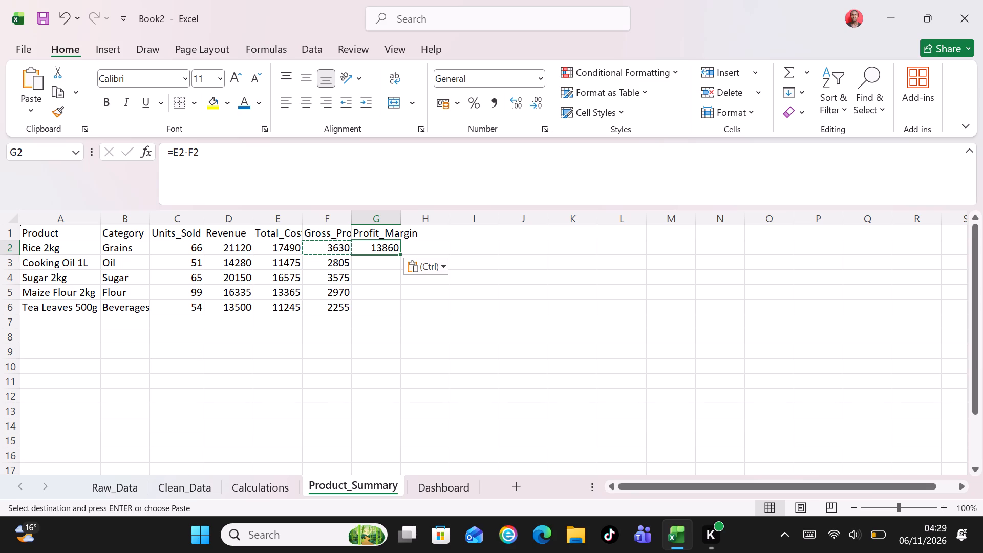
# Replace the formula in profit margin cell G2 with =F2/D2 and format the cell as a percentage.
pyautogui.press('BackSpace')
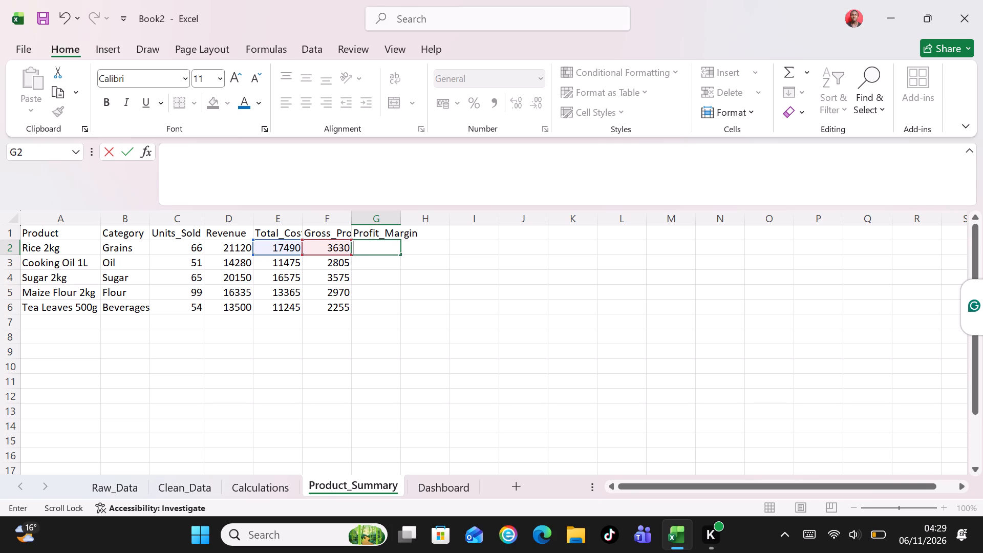
pyautogui.press('=')
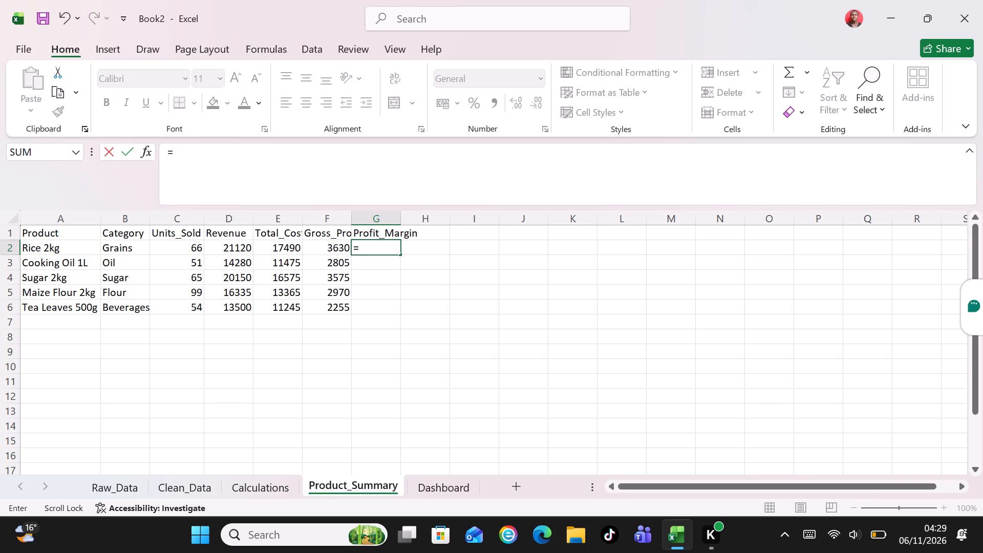
pyautogui.write('F2')
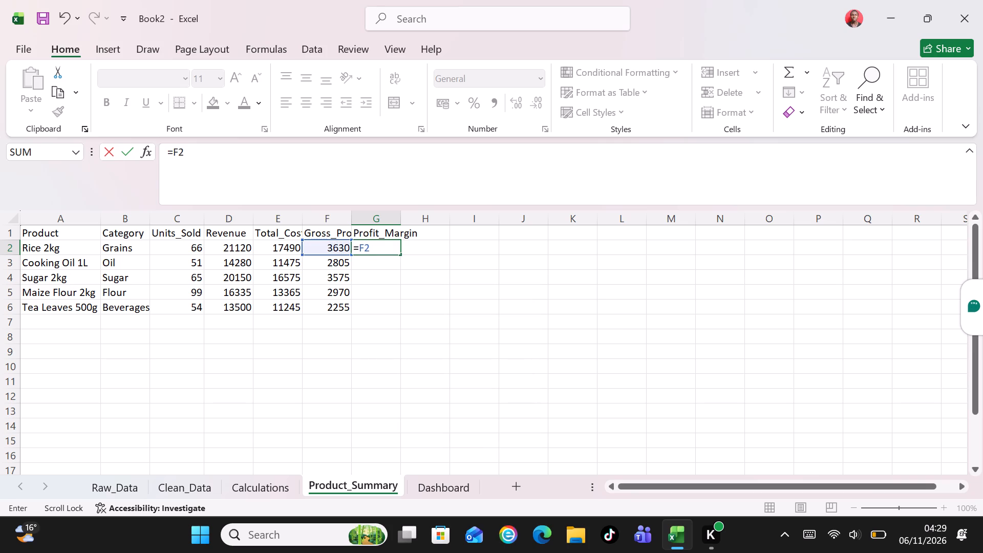
pyautogui.press('/')
pyautogui.write('D2')
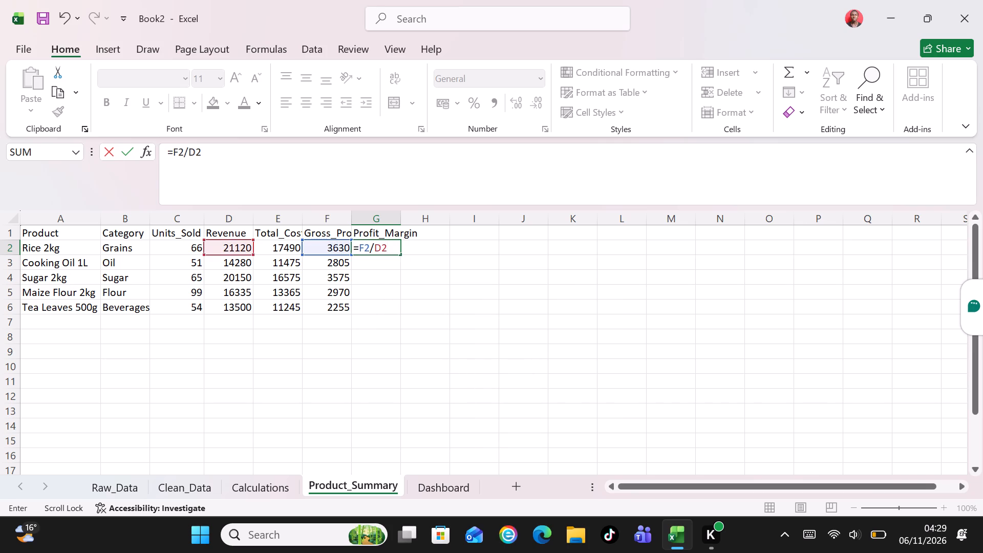
pyautogui.press('Return')
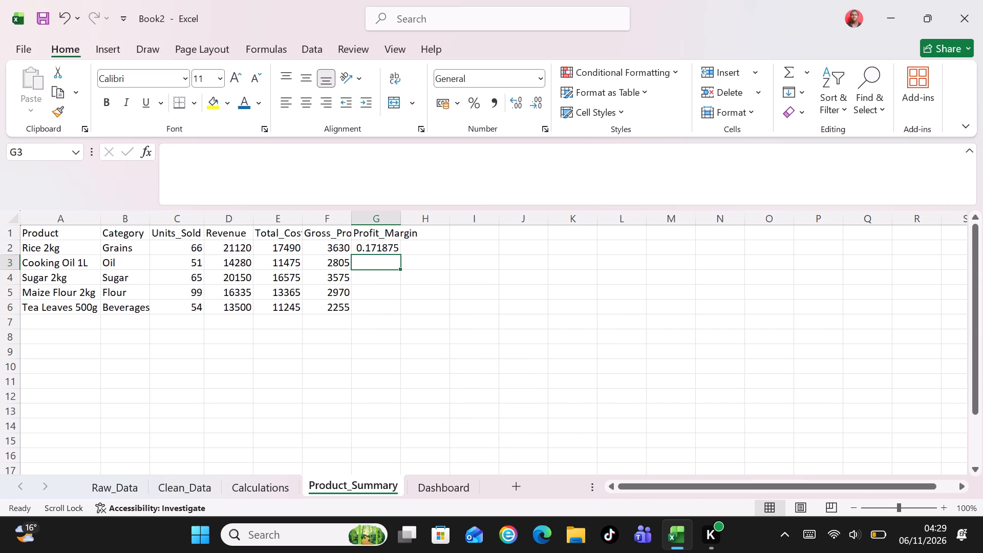
pyautogui.click(384, 249)
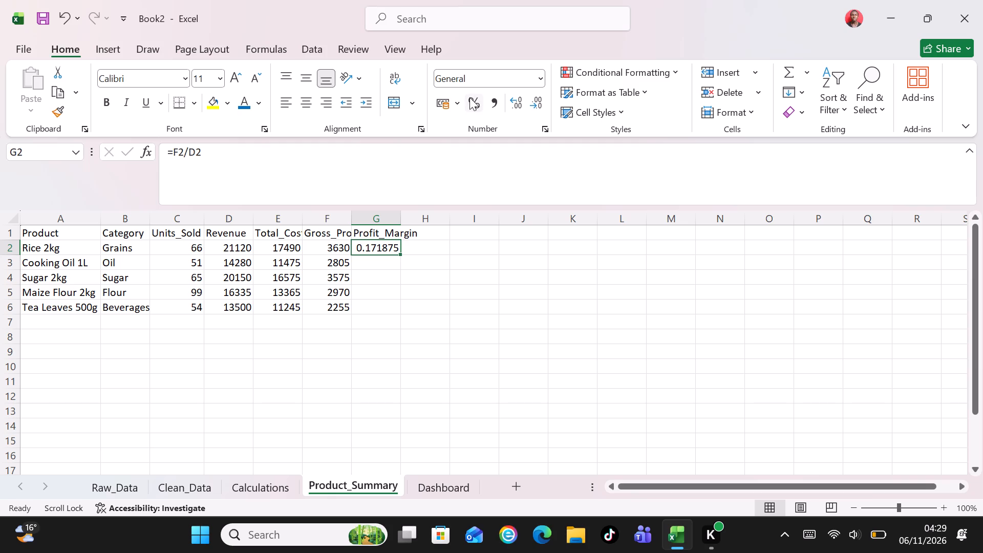
pyautogui.click(469, 97)
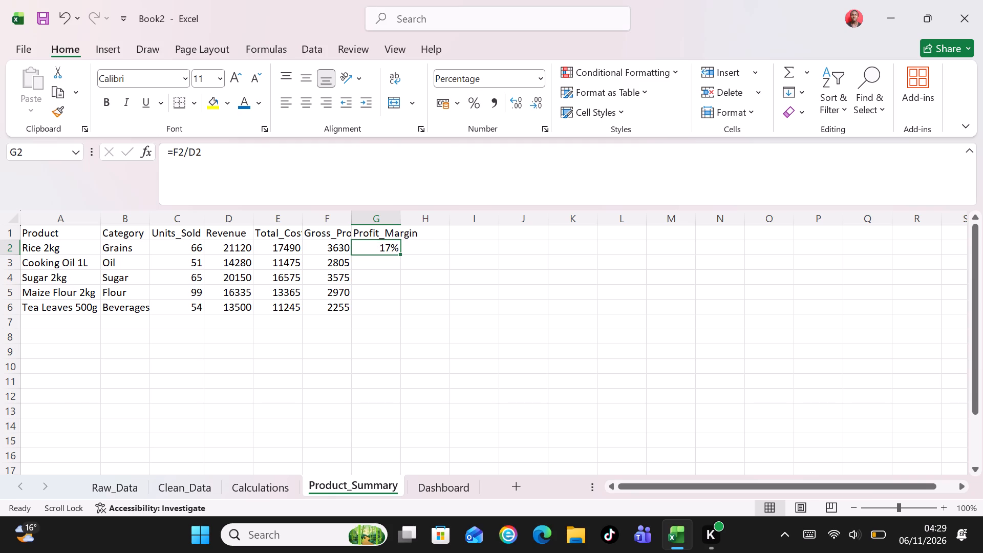
# Copy the profit margin formula from cell G2 to the range G3:G6.
pyautogui.click(391, 245)
pyautogui.hotkey('ctrl', 'c')
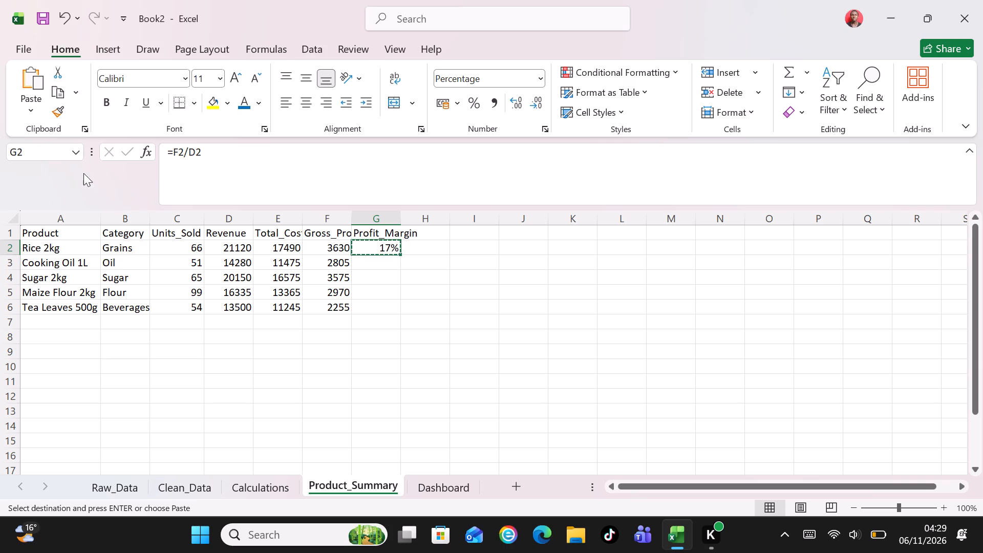
pyautogui.click(35, 154)
pyautogui.press('BackSpace')
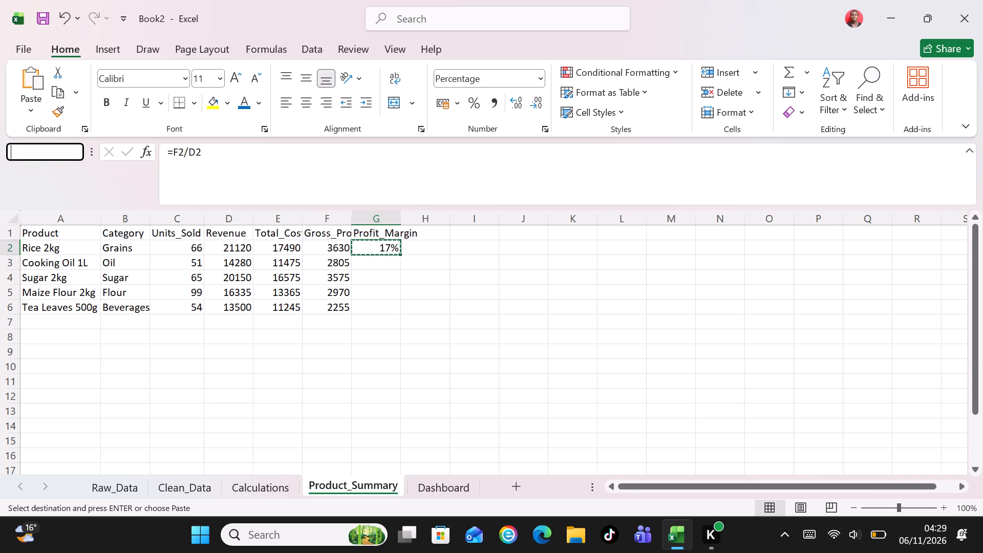
pyautogui.write('G3')
pyautogui.hotkey('shift', ':')
pyautogui.press('g')
pyautogui.press('6')
pyautogui.press('Return')
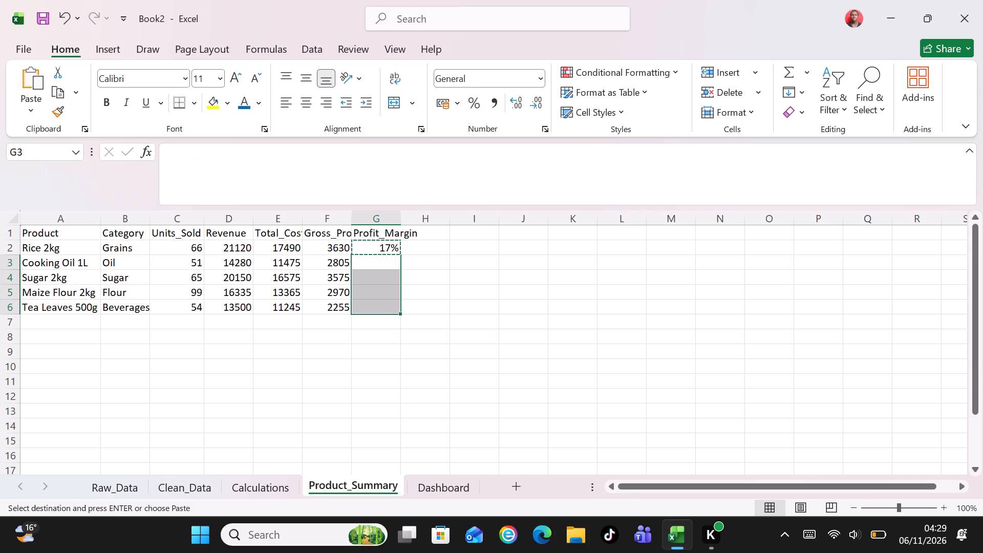
pyautogui.hotkey('ctrl', 'v')
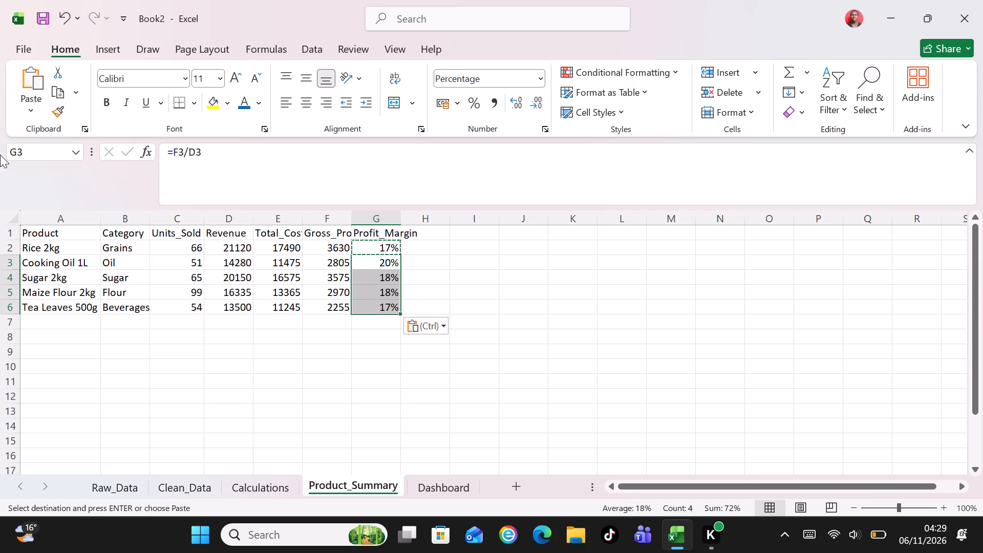
# Format the header row A1:G1 as bold text in the darkest shade of the blue theme colour.
pyautogui.click(64, 235)
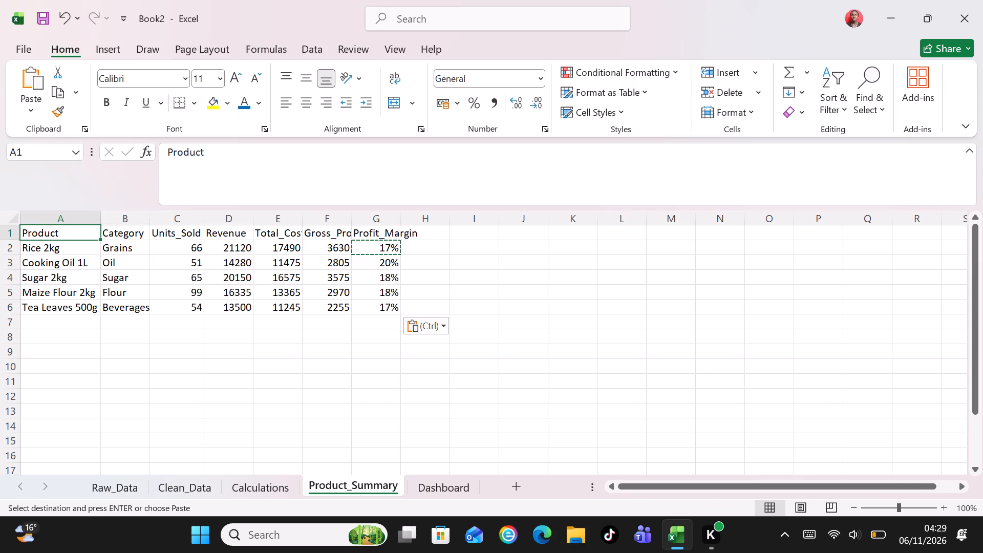
pyautogui.click(32, 153)
pyautogui.write('A1')
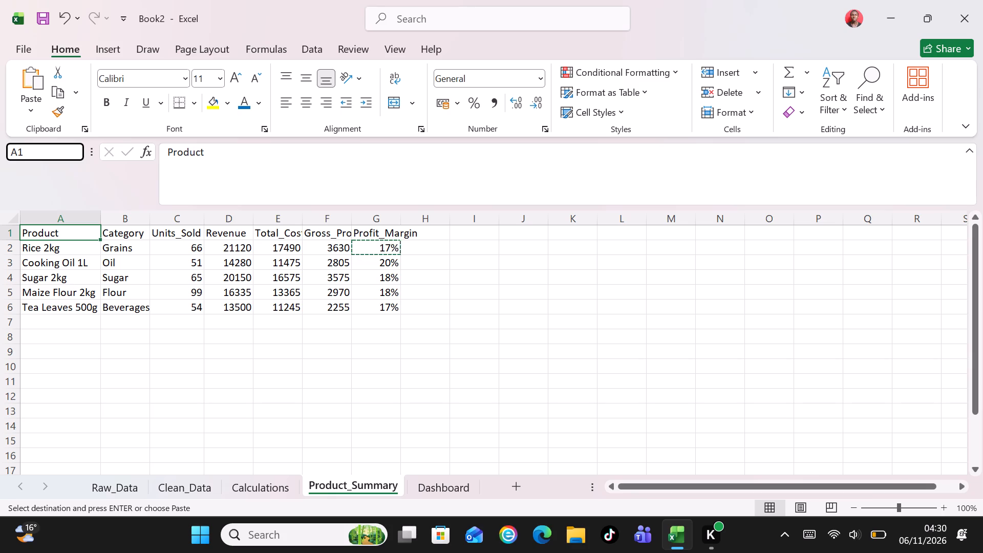
pyautogui.hotkey('shift', ':')
pyautogui.write('G1')
pyautogui.press('Return')
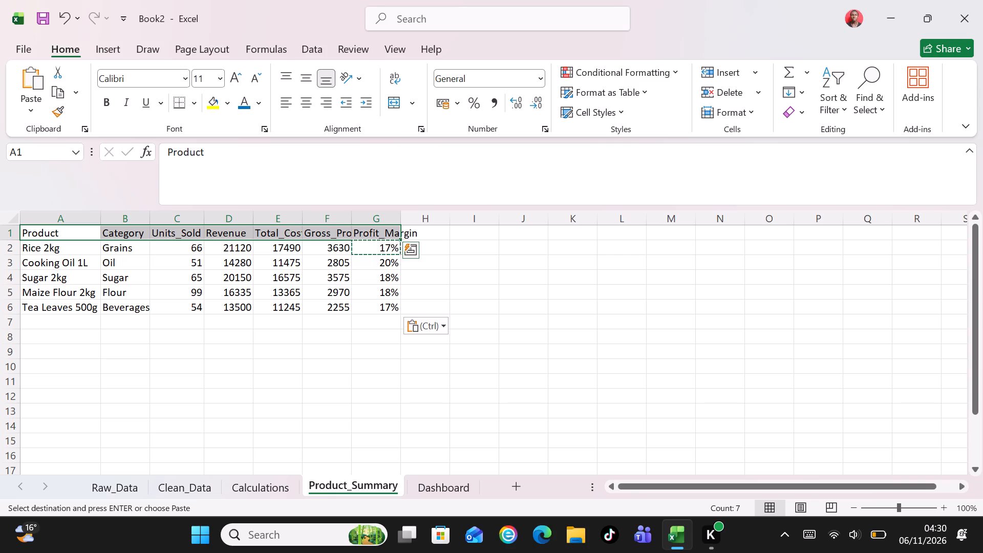
pyautogui.hotkey('ctrl', 'b')
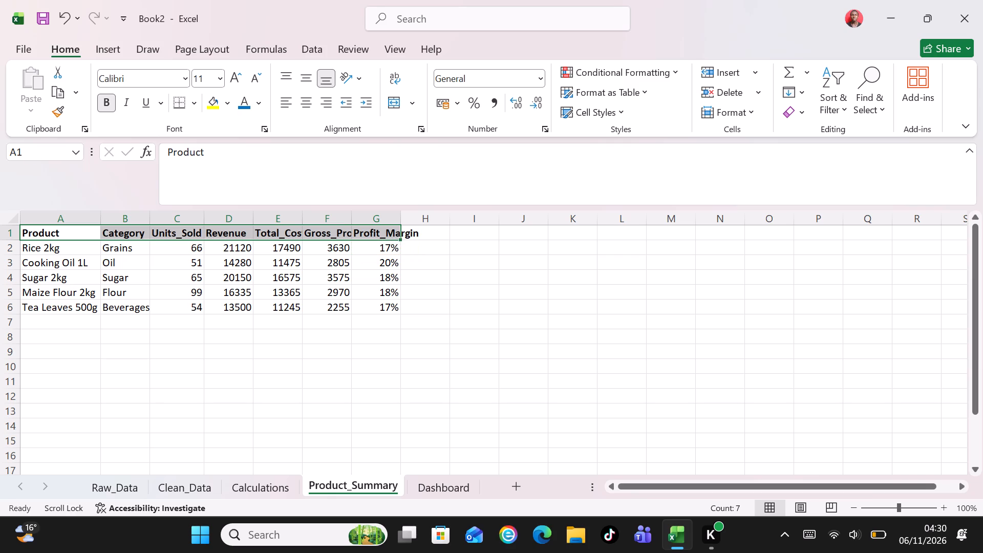
pyautogui.click(257, 111)
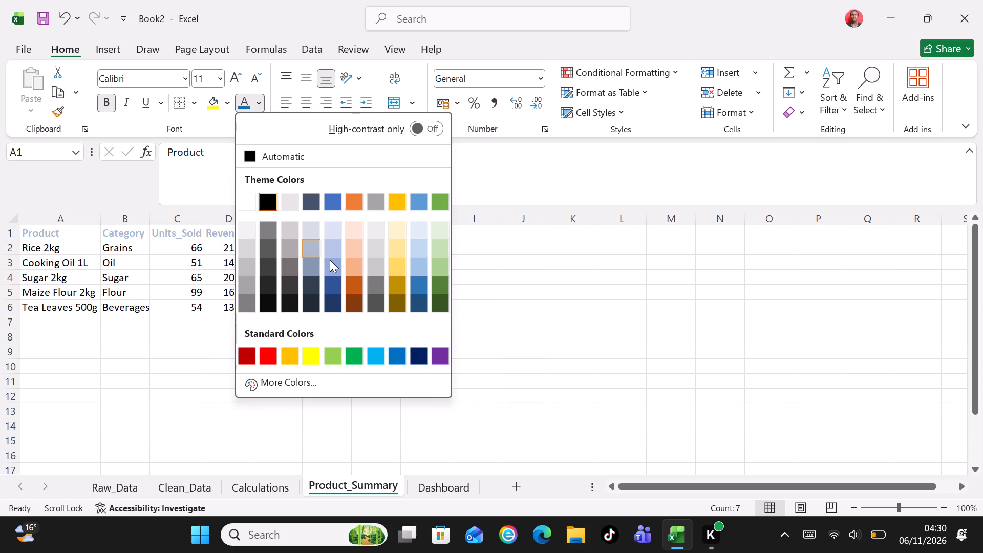
pyautogui.click(333, 294)
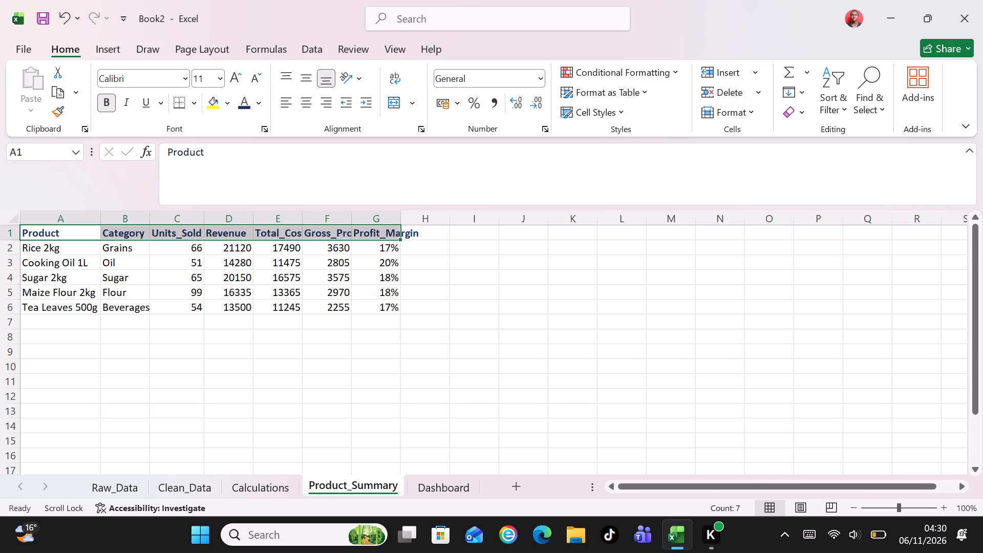
# Apply the same dark blue font colour to the Rice 2kg product name in cell A2.
pyautogui.click(71, 249)
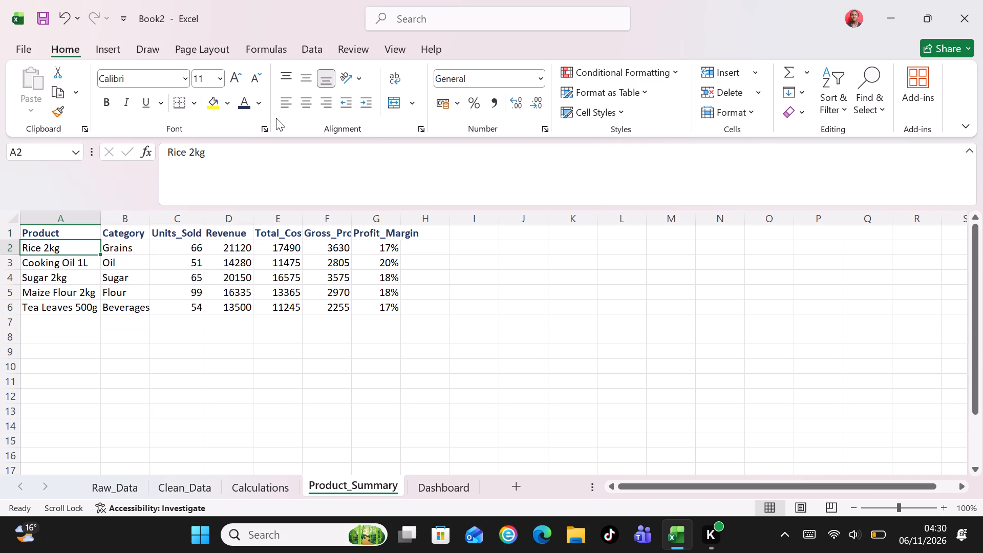
pyautogui.click(246, 104)
pyautogui.click(246, 104)
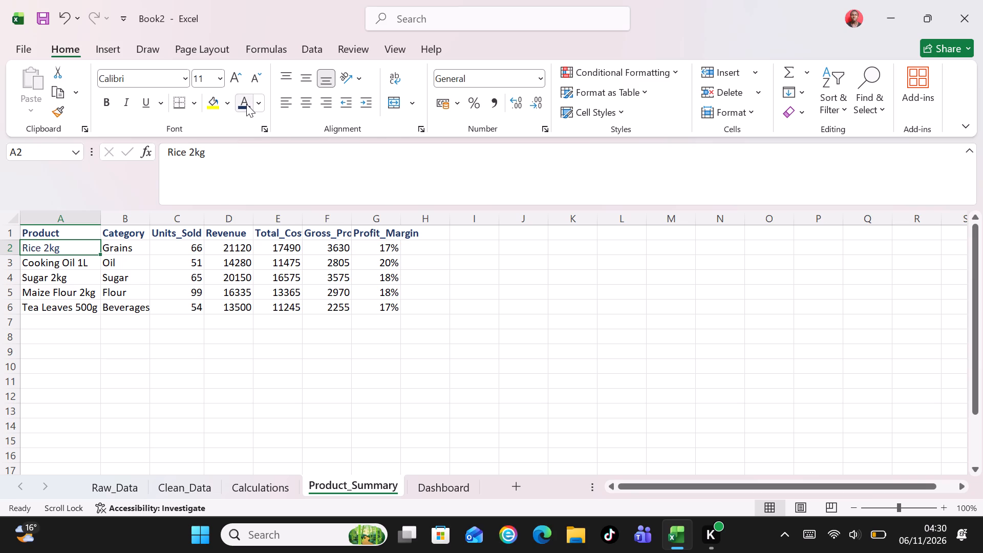
pyautogui.doubleClick(246, 104)
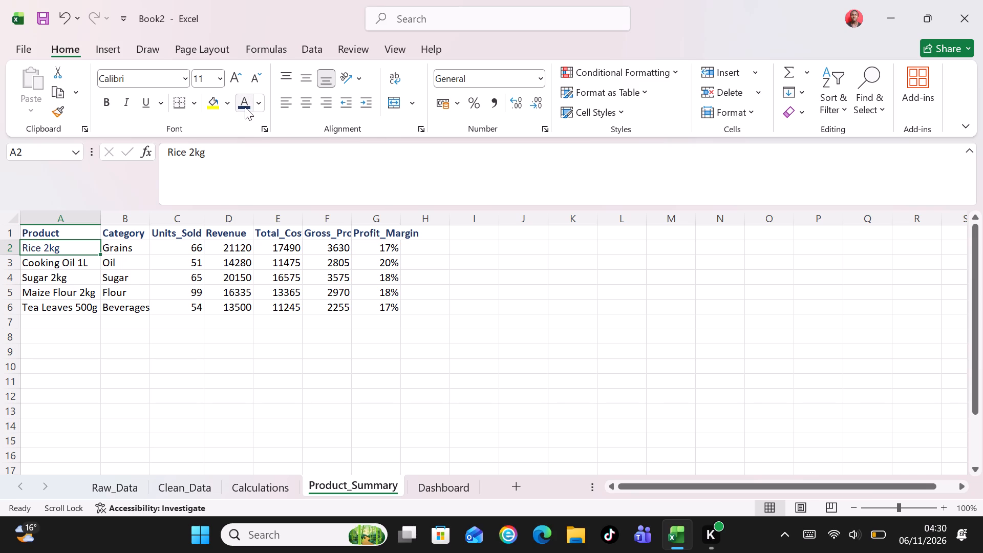
pyautogui.click(245, 104)
pyautogui.click(245, 104)
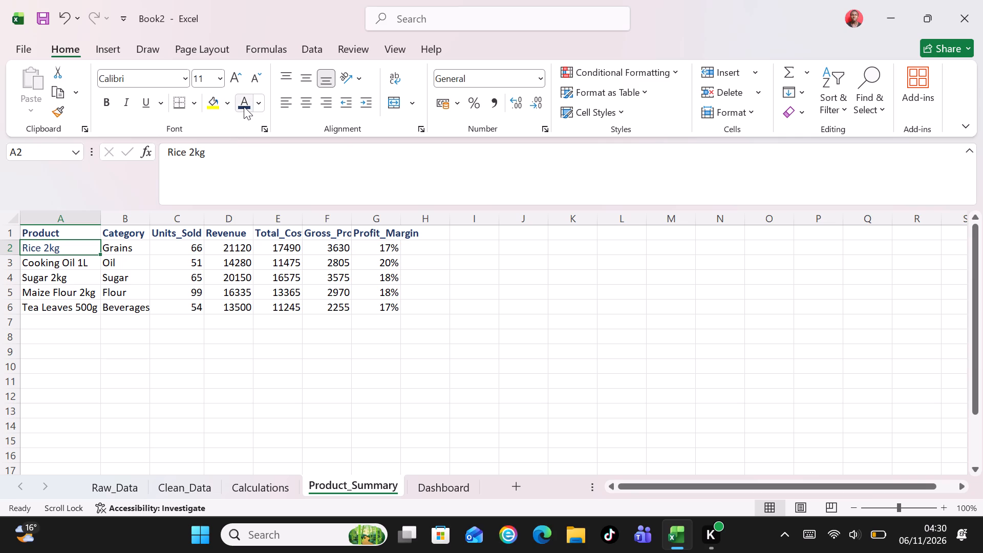
pyautogui.click(244, 107)
pyautogui.click(244, 107)
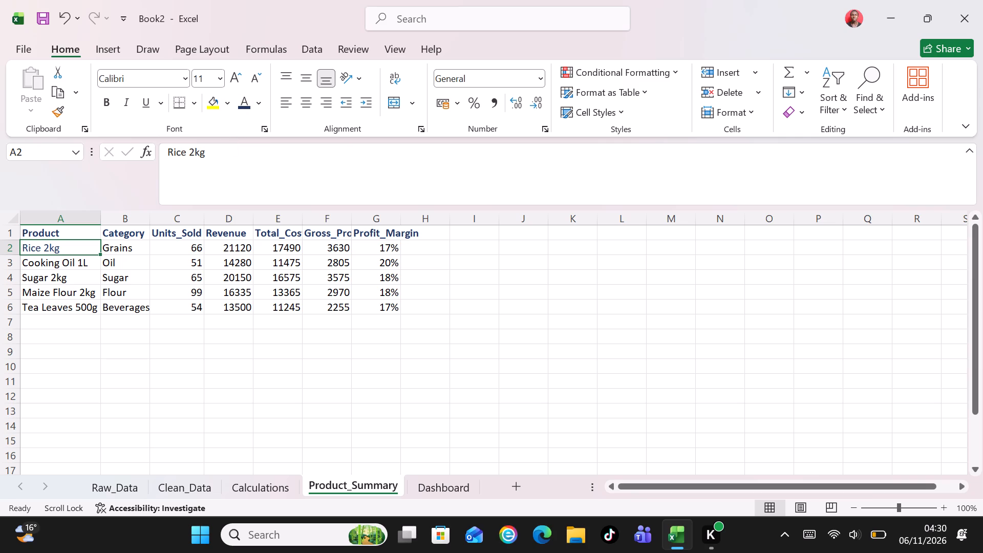